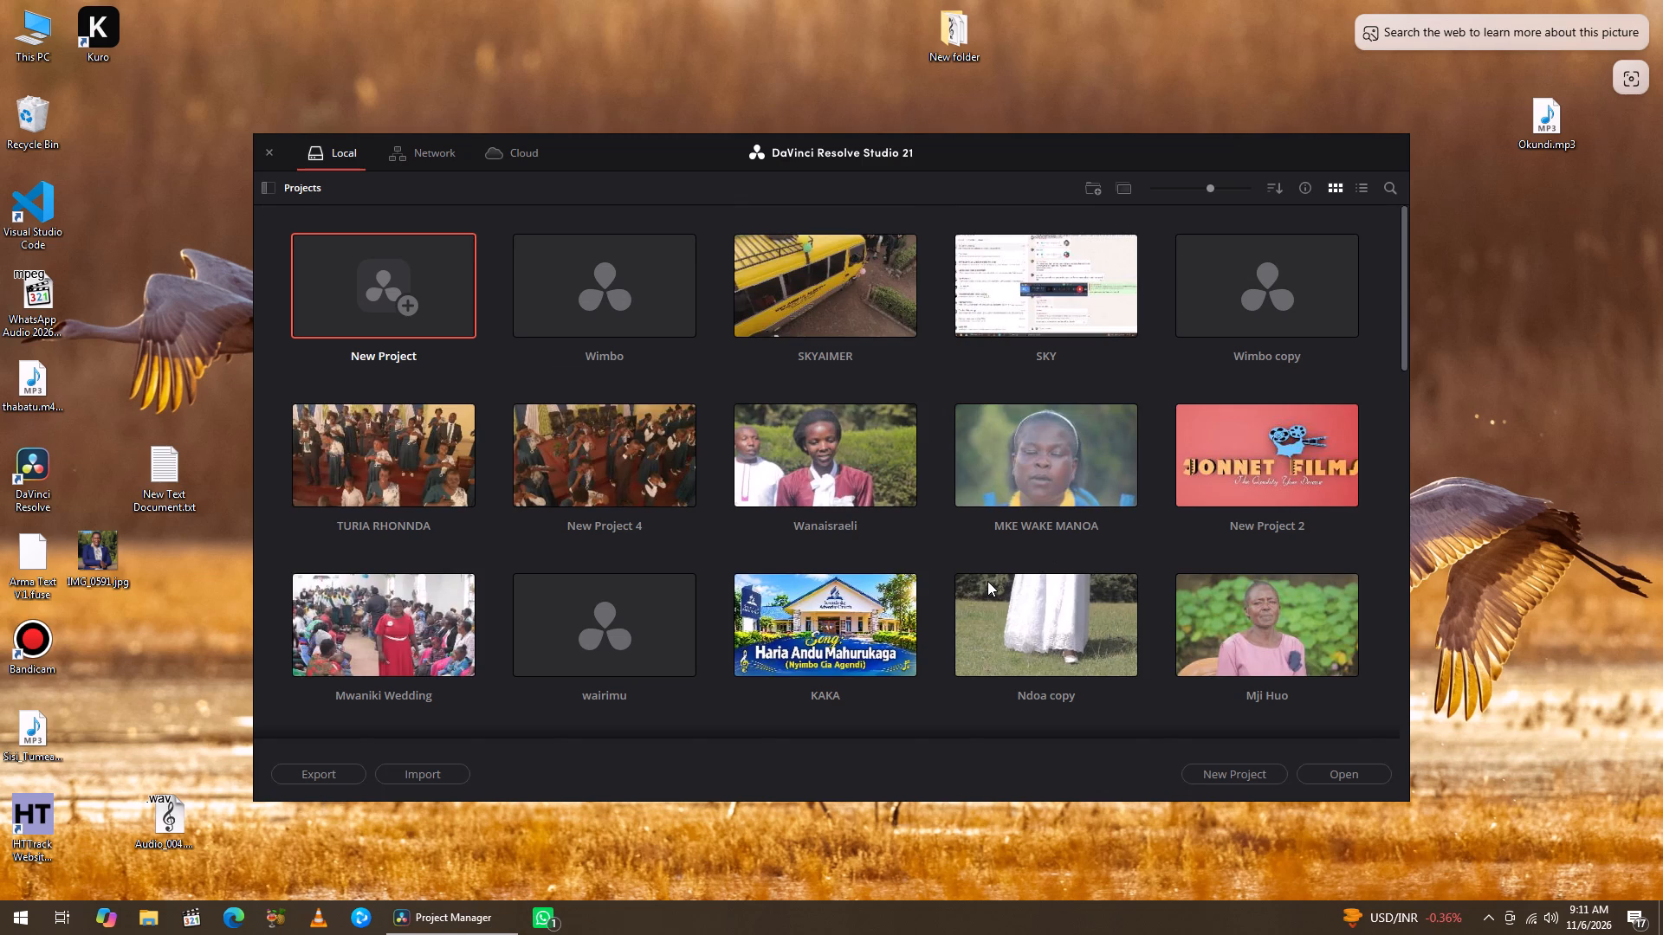
# Look through the local project library from top to bottom to find the project to work on.
pyautogui.scroll(-5, 987, 581)
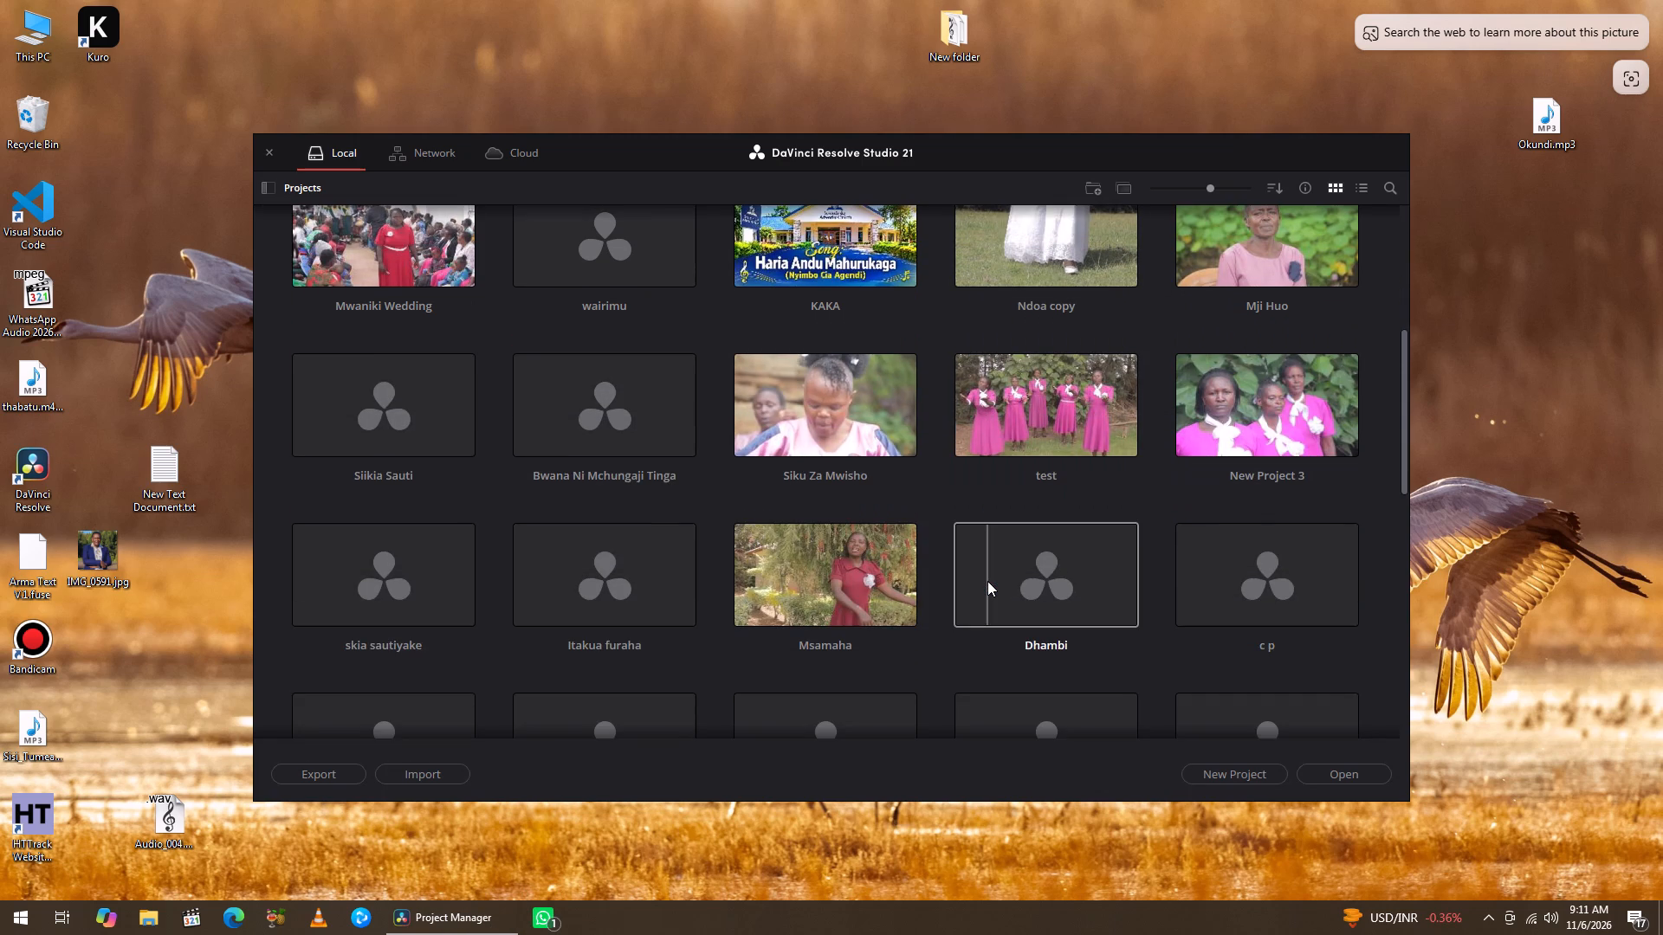
pyautogui.scroll(-4, 987, 581)
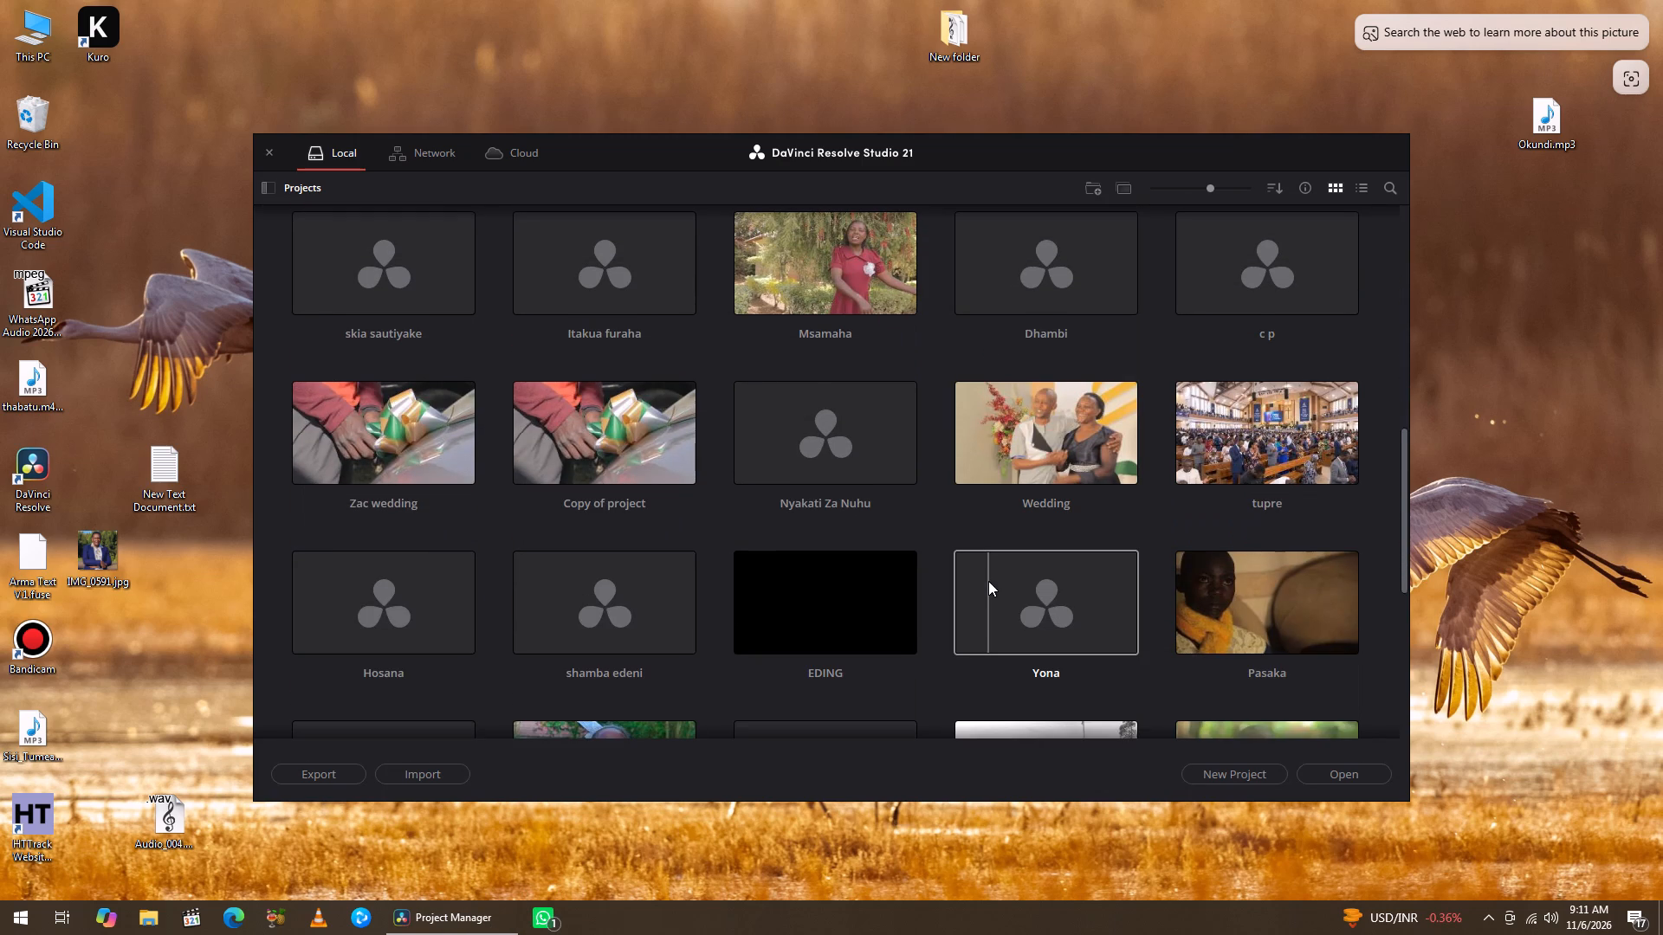
pyautogui.scroll(-4, 988, 581)
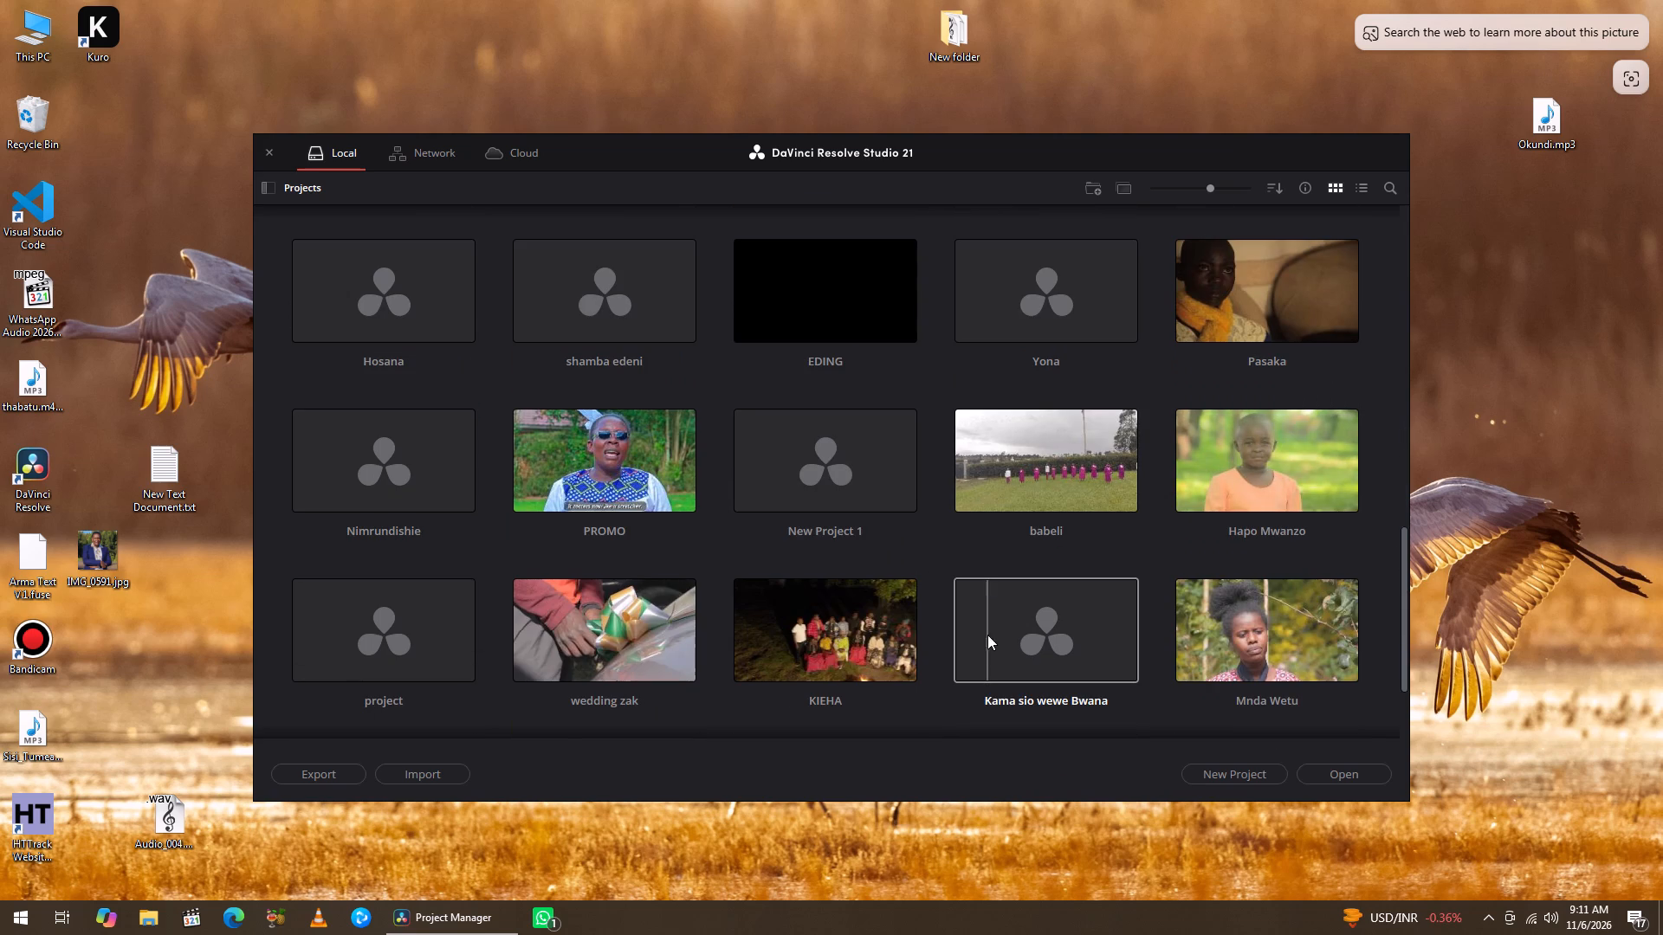
pyautogui.scroll(-4, 1083, 671)
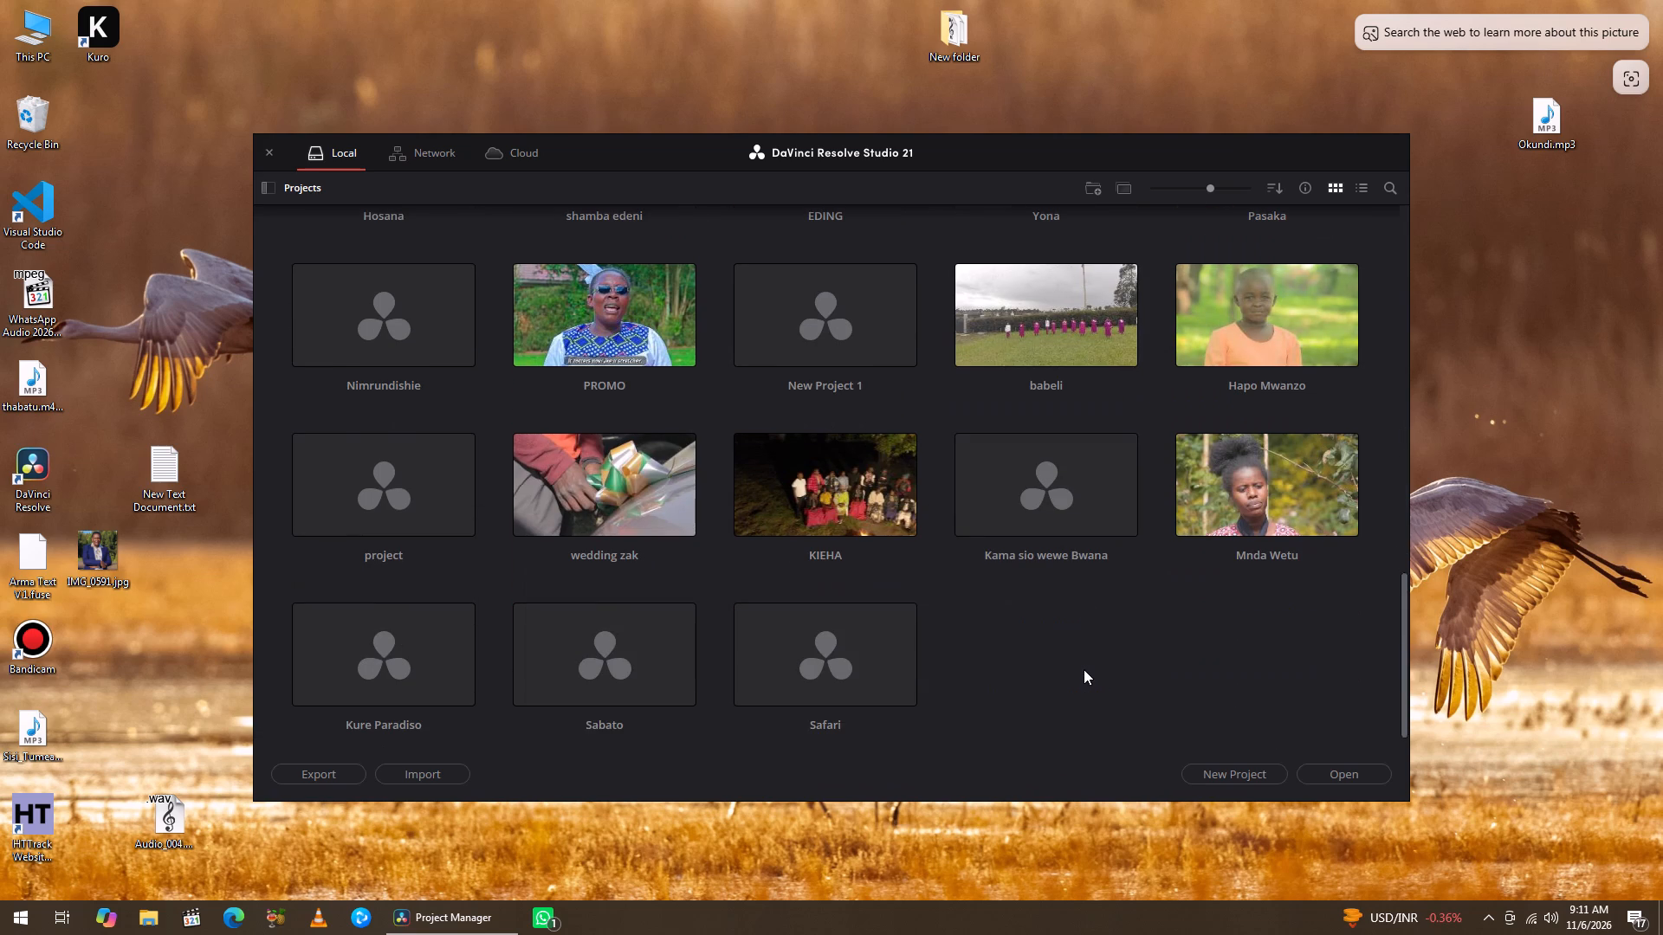
pyautogui.scroll(4, 1084, 669)
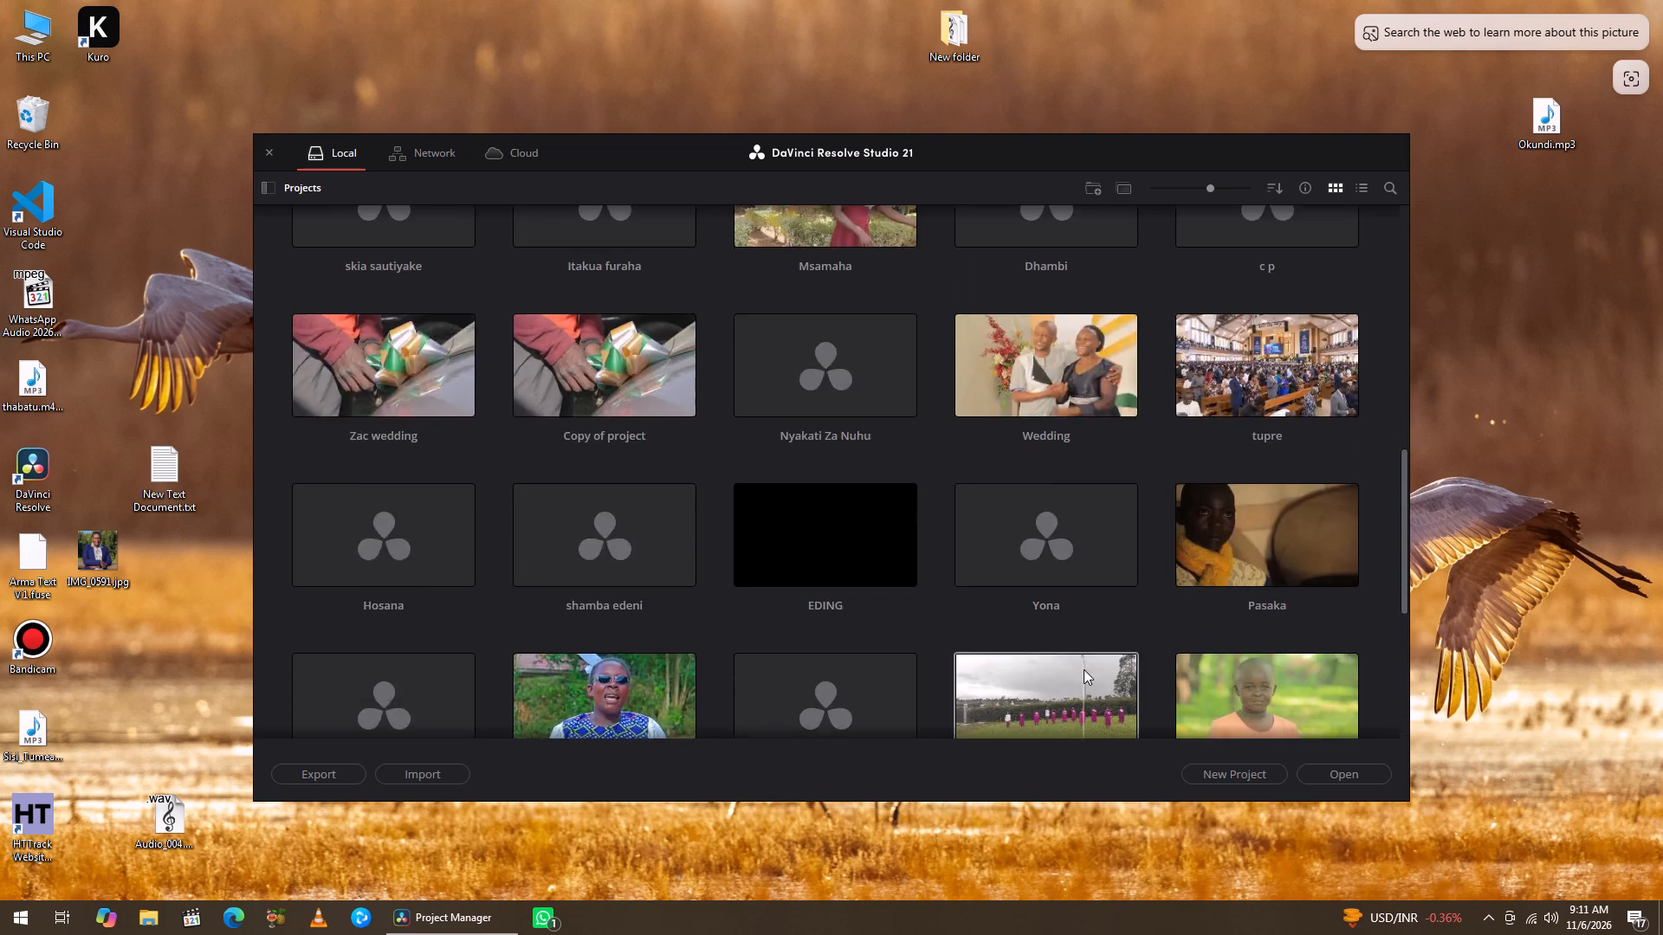
pyautogui.scroll(2, 1084, 669)
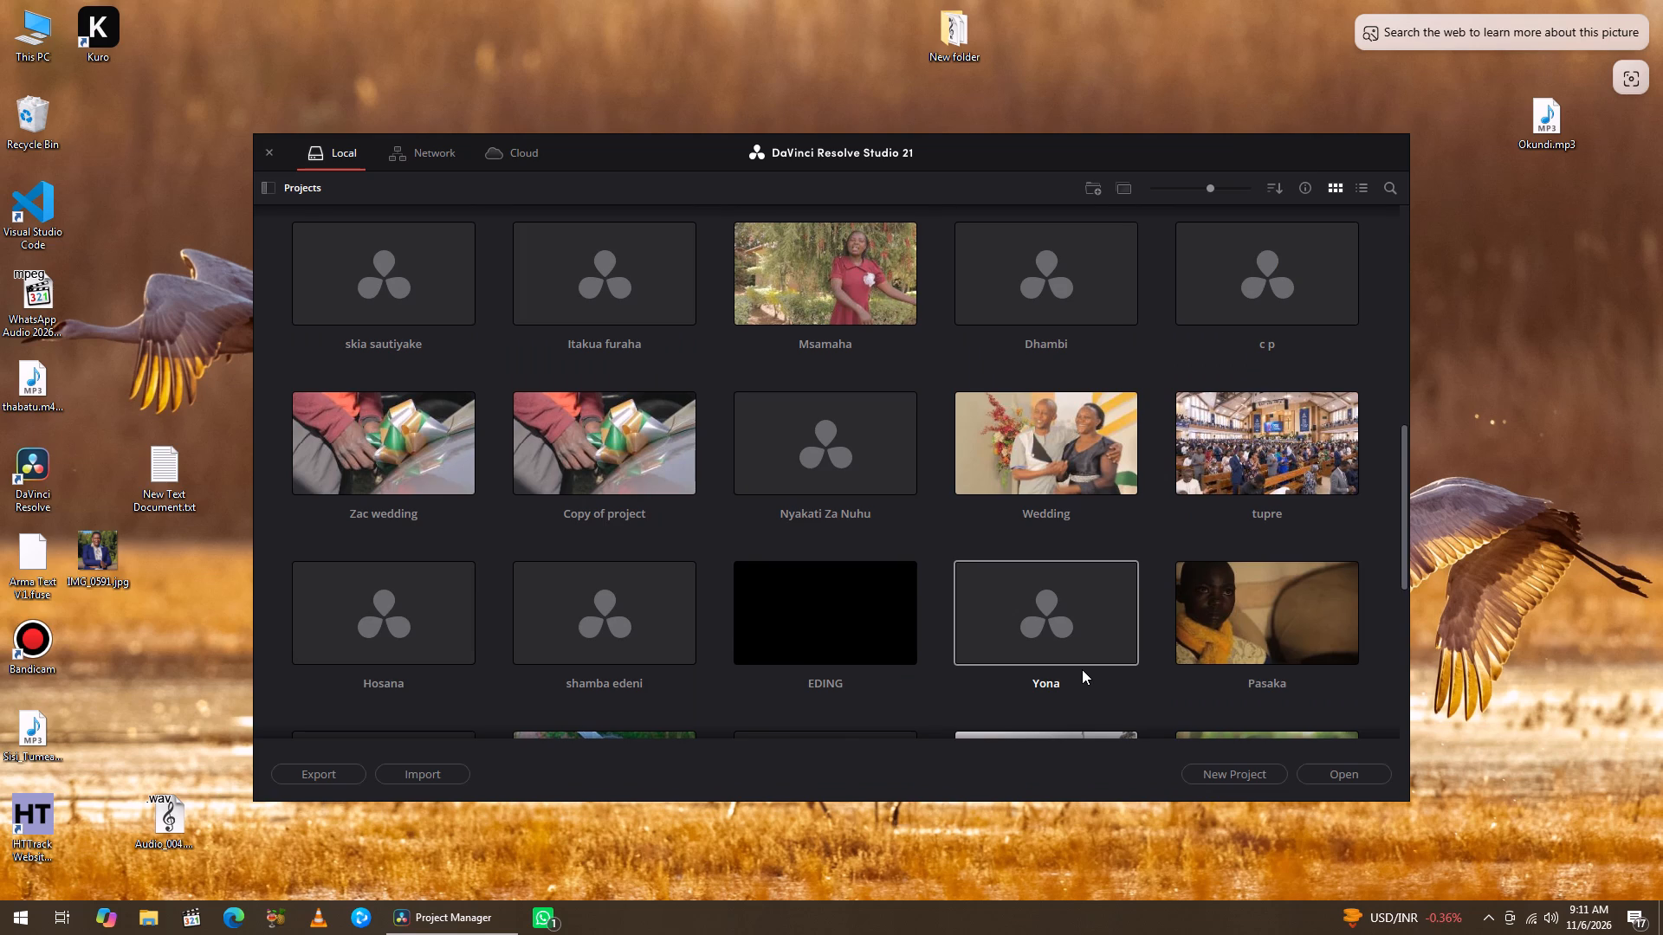
pyautogui.scroll(4, 1082, 669)
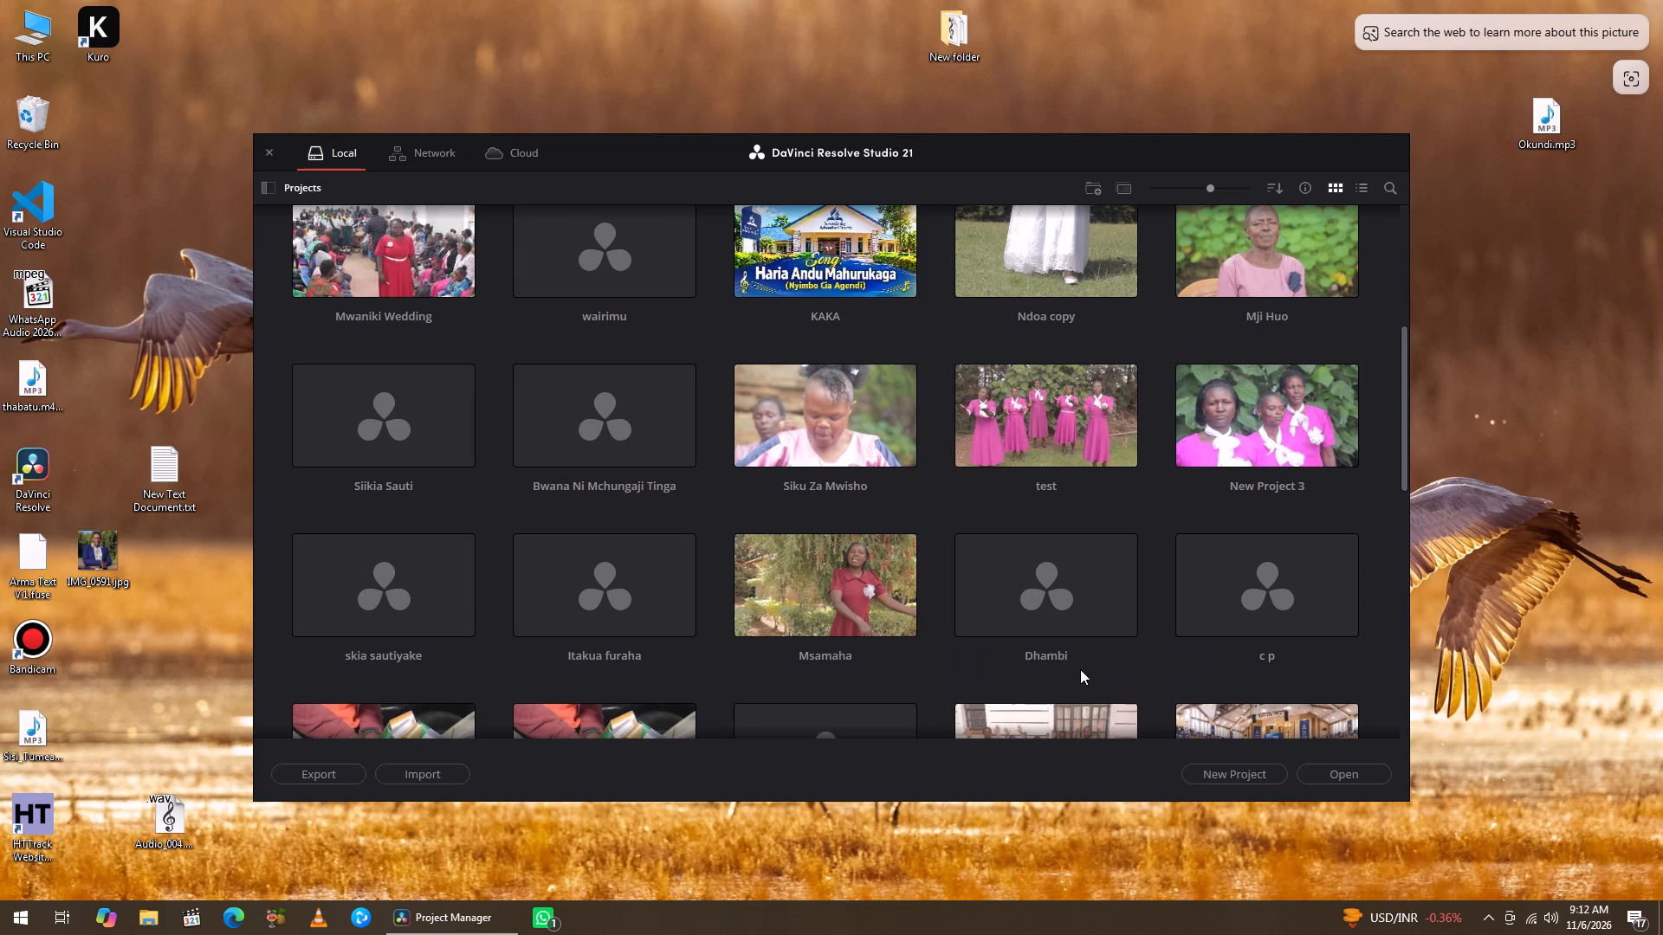
pyautogui.scroll(5, 1080, 669)
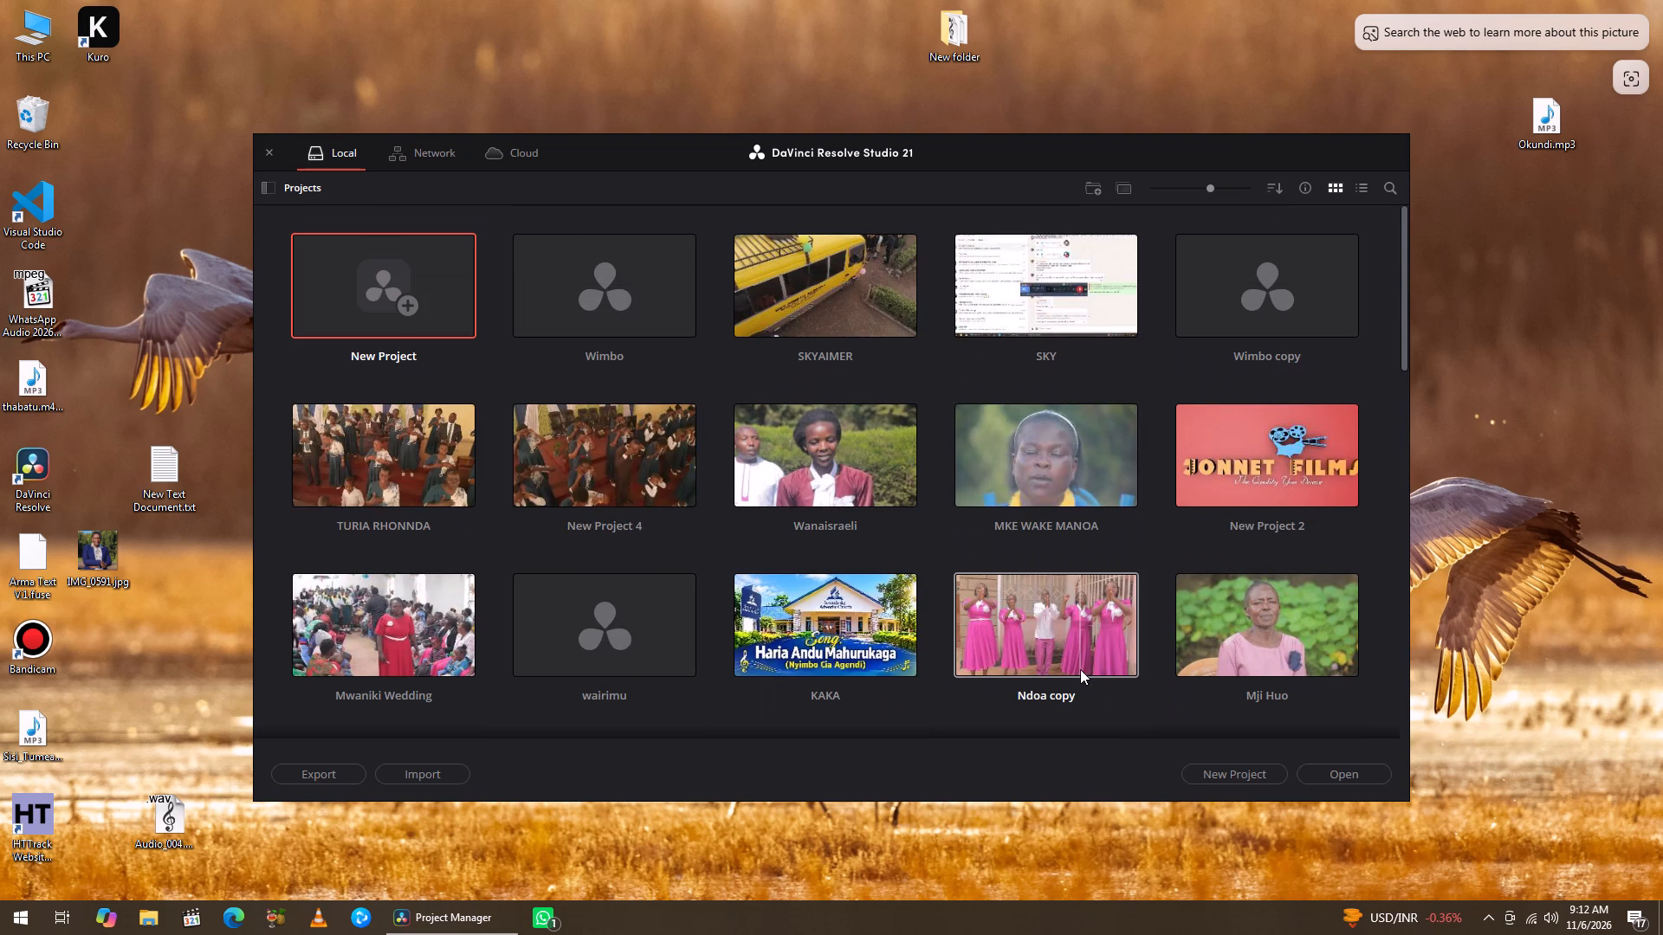
pyautogui.scroll(5, 1082, 669)
pyautogui.scroll(-2, 1082, 669)
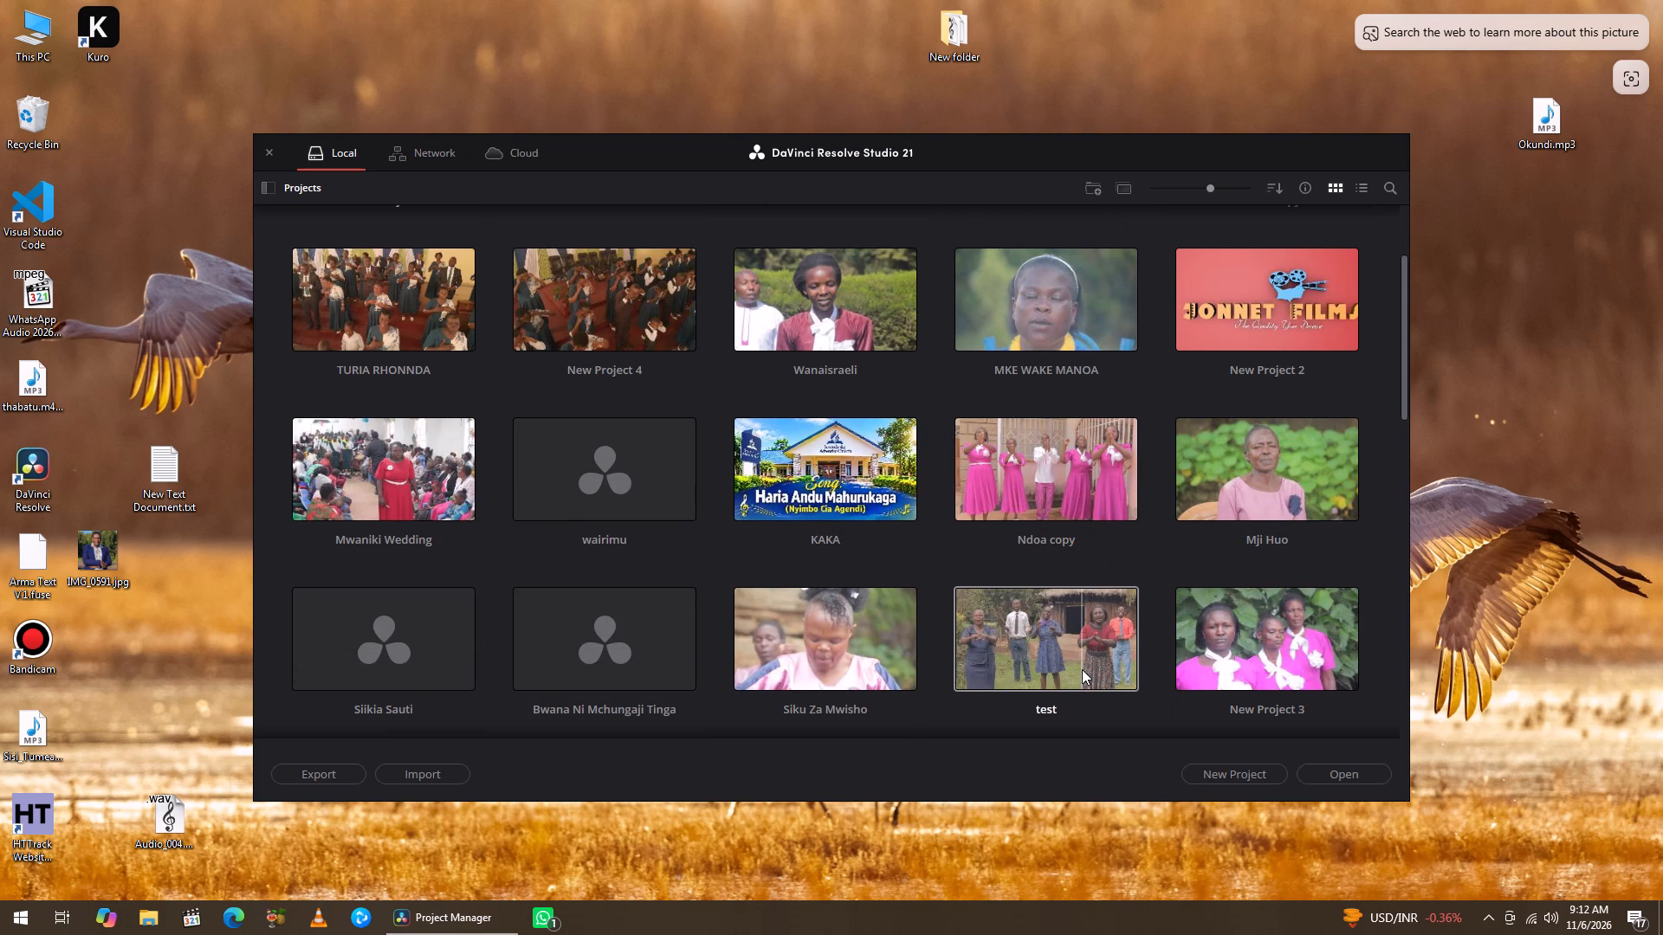
pyautogui.scroll(-1, 1082, 669)
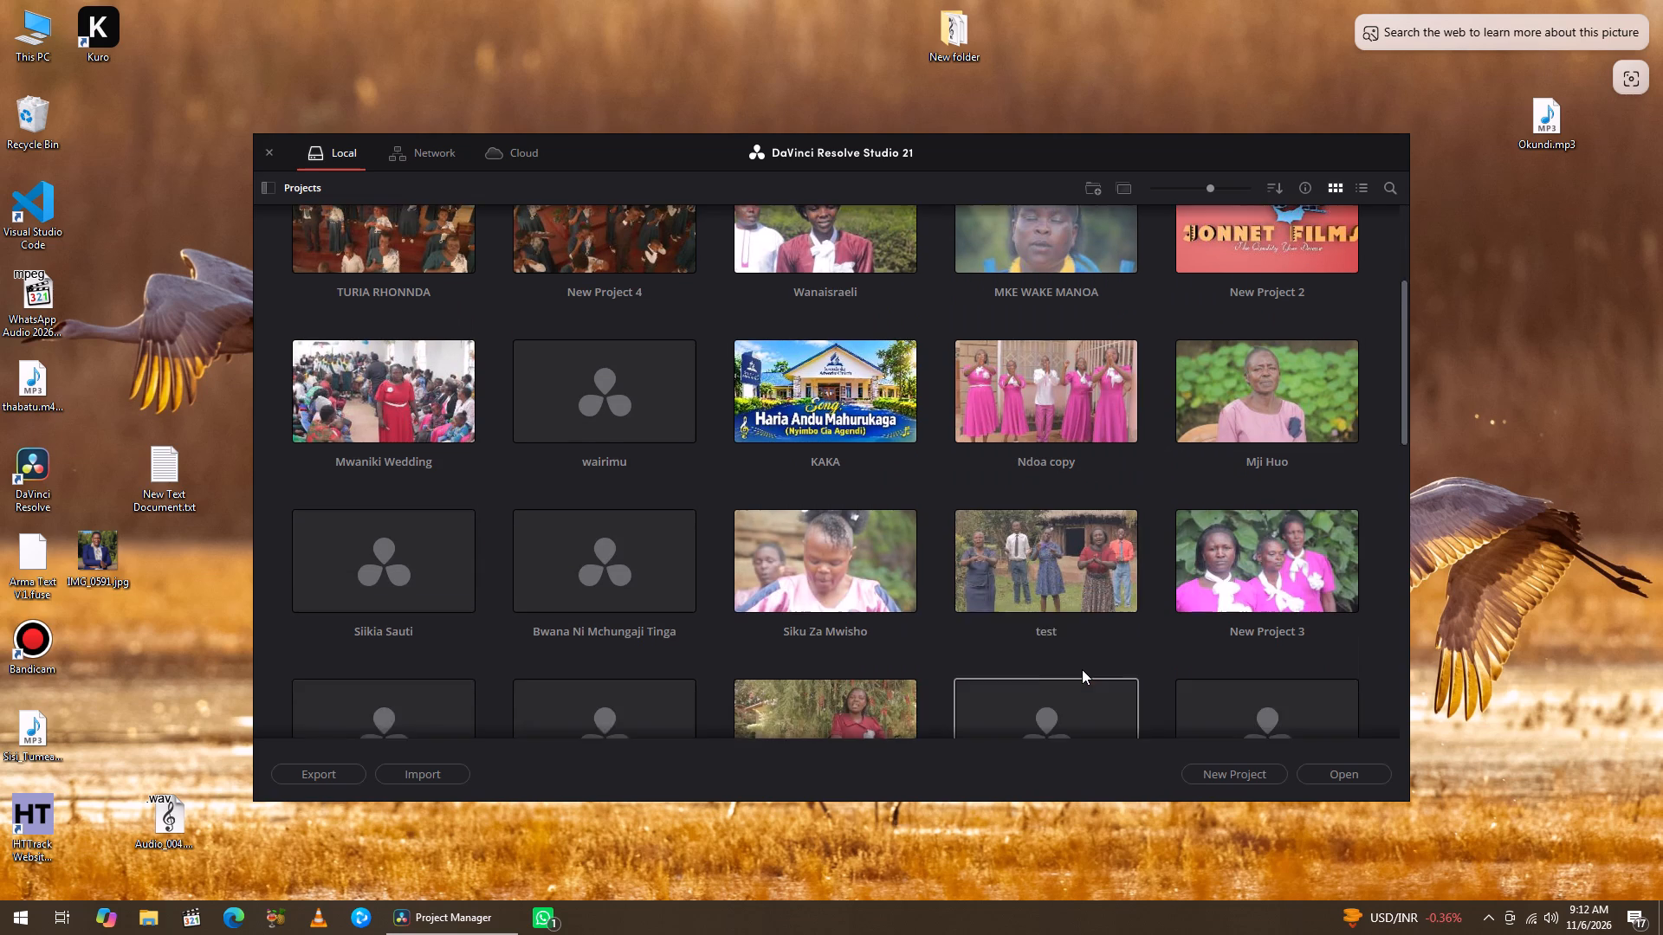
pyautogui.scroll(-1, 1082, 669)
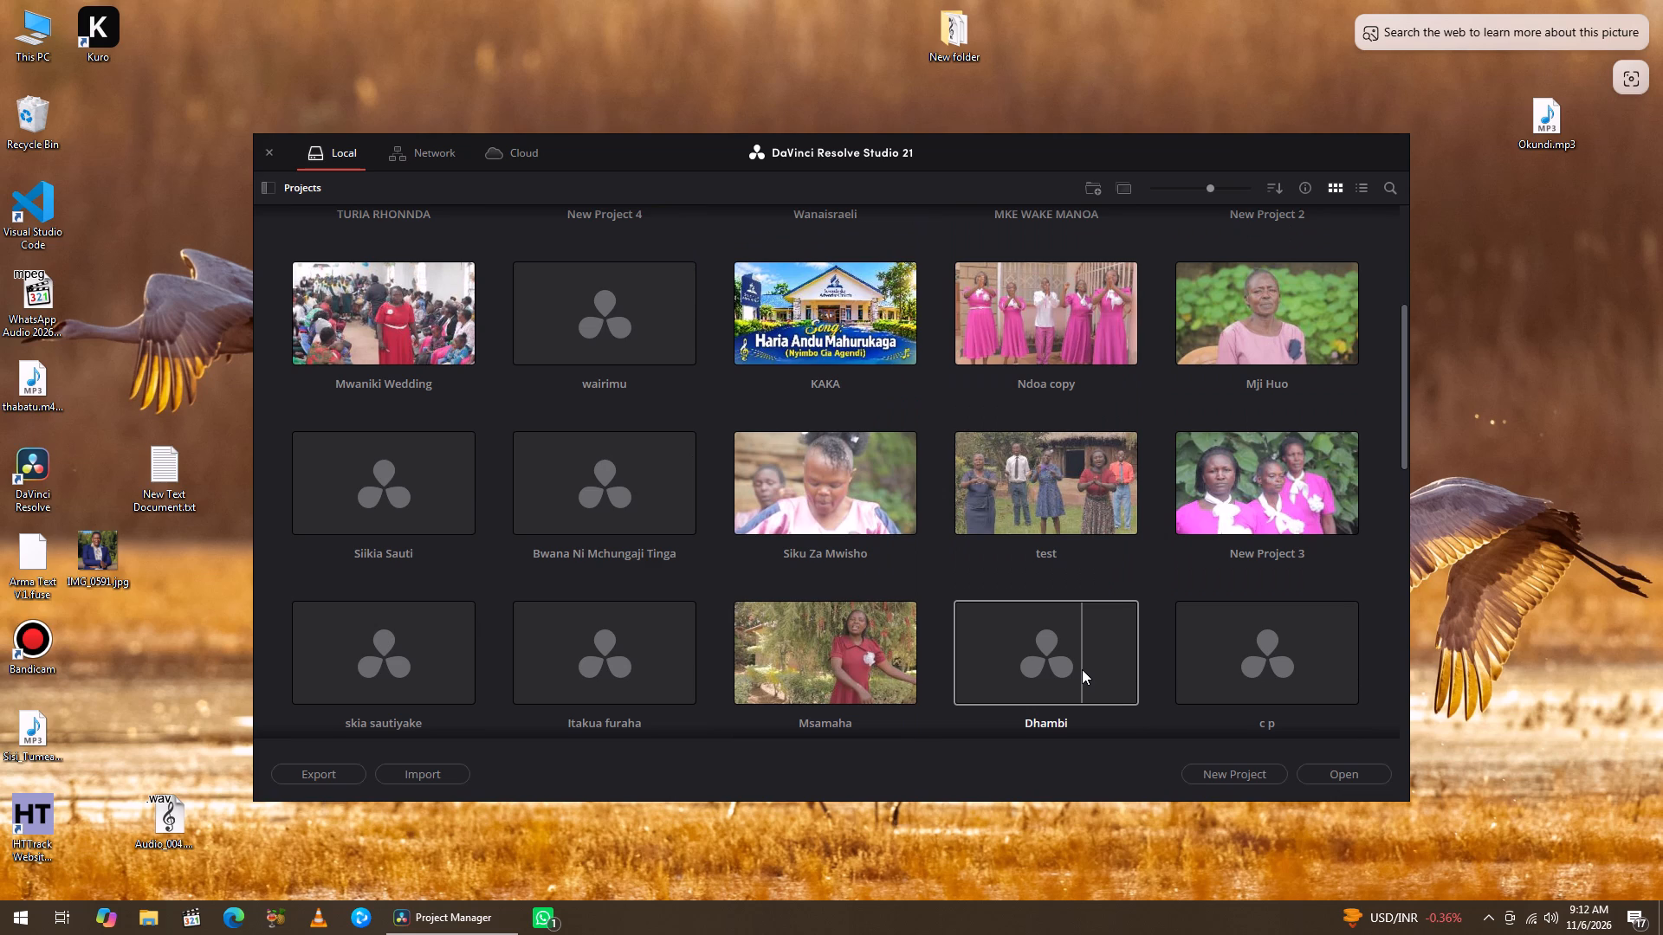
pyautogui.scroll(-3, 1082, 669)
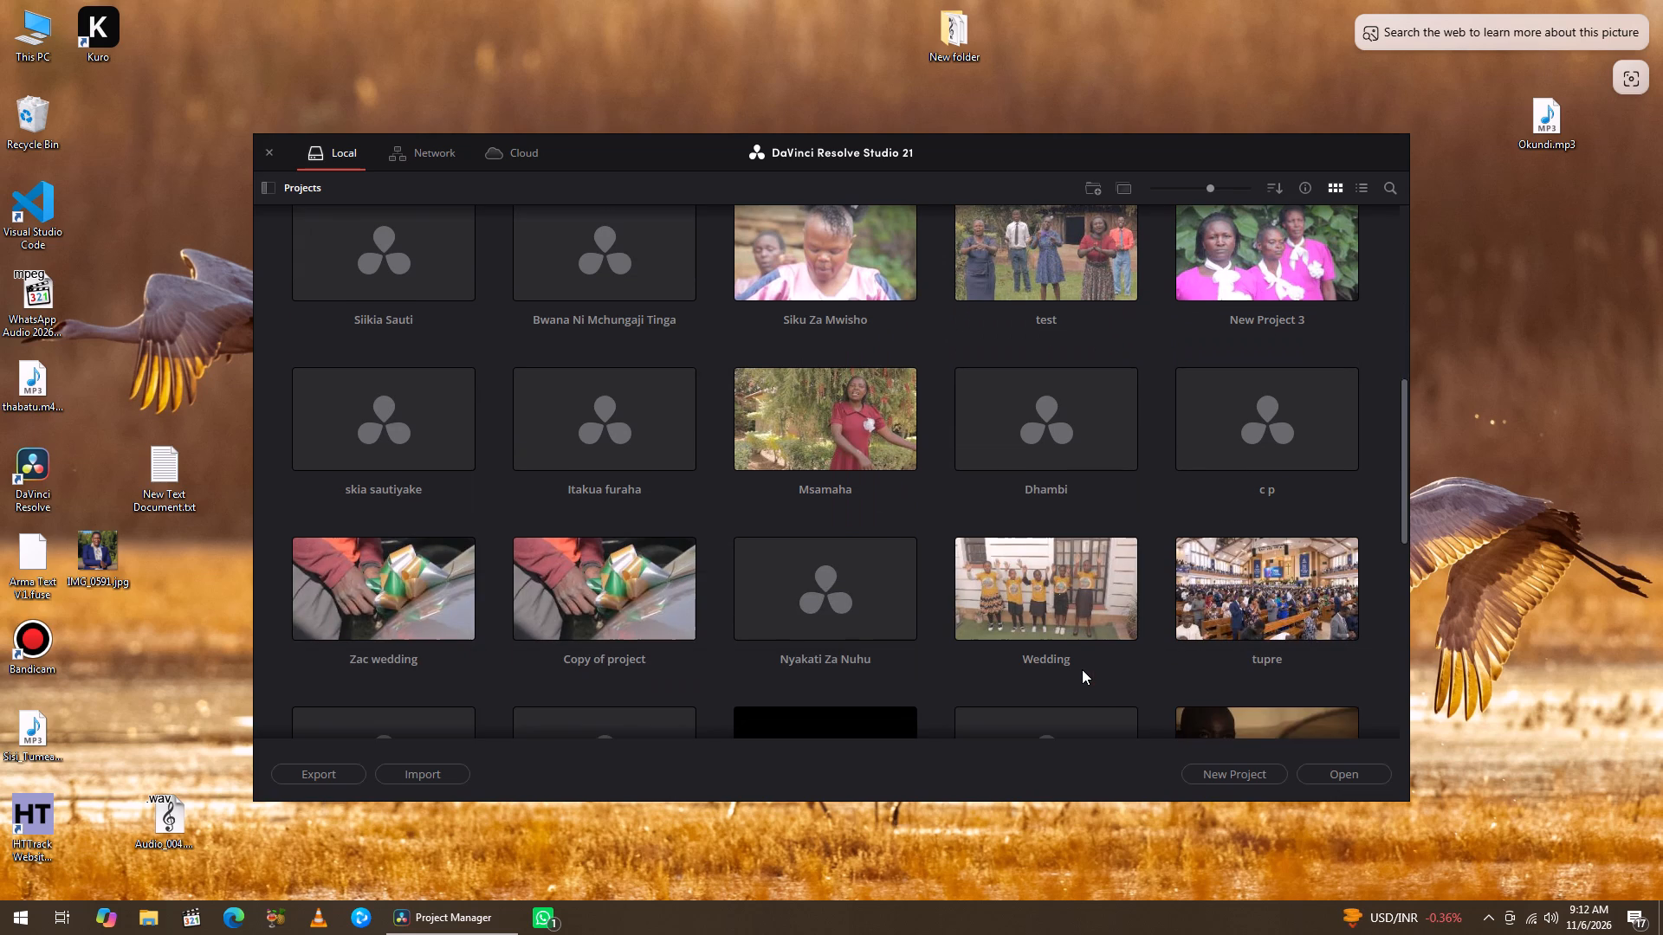
pyautogui.scroll(-3, 1082, 669)
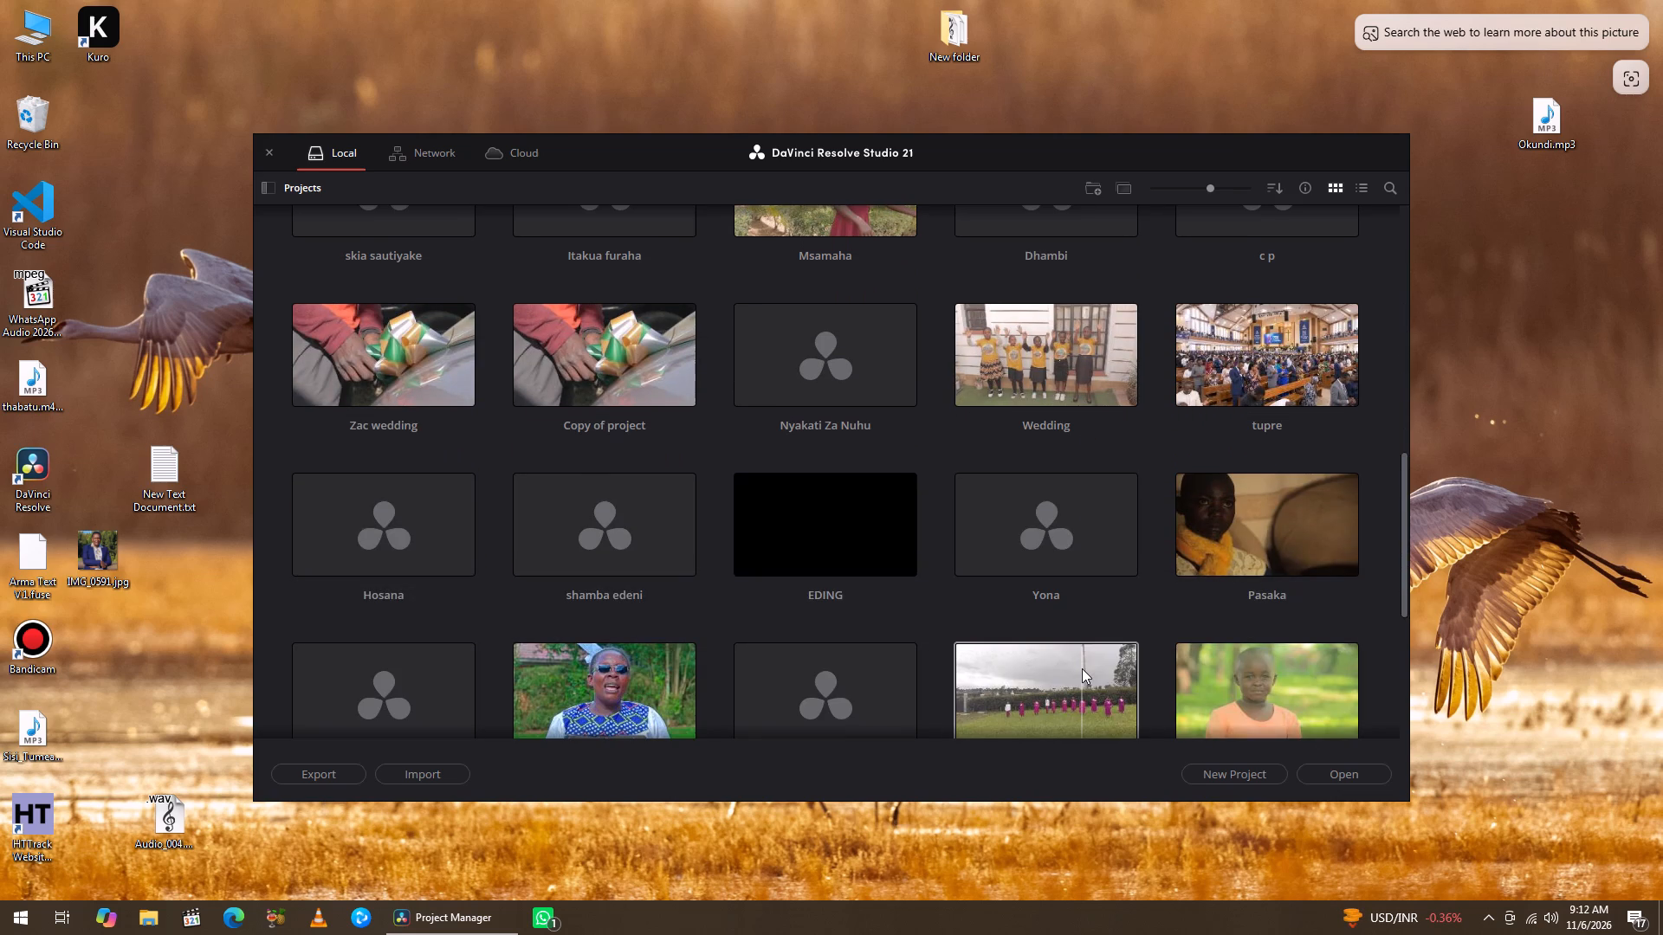
pyautogui.scroll(-2, 1082, 668)
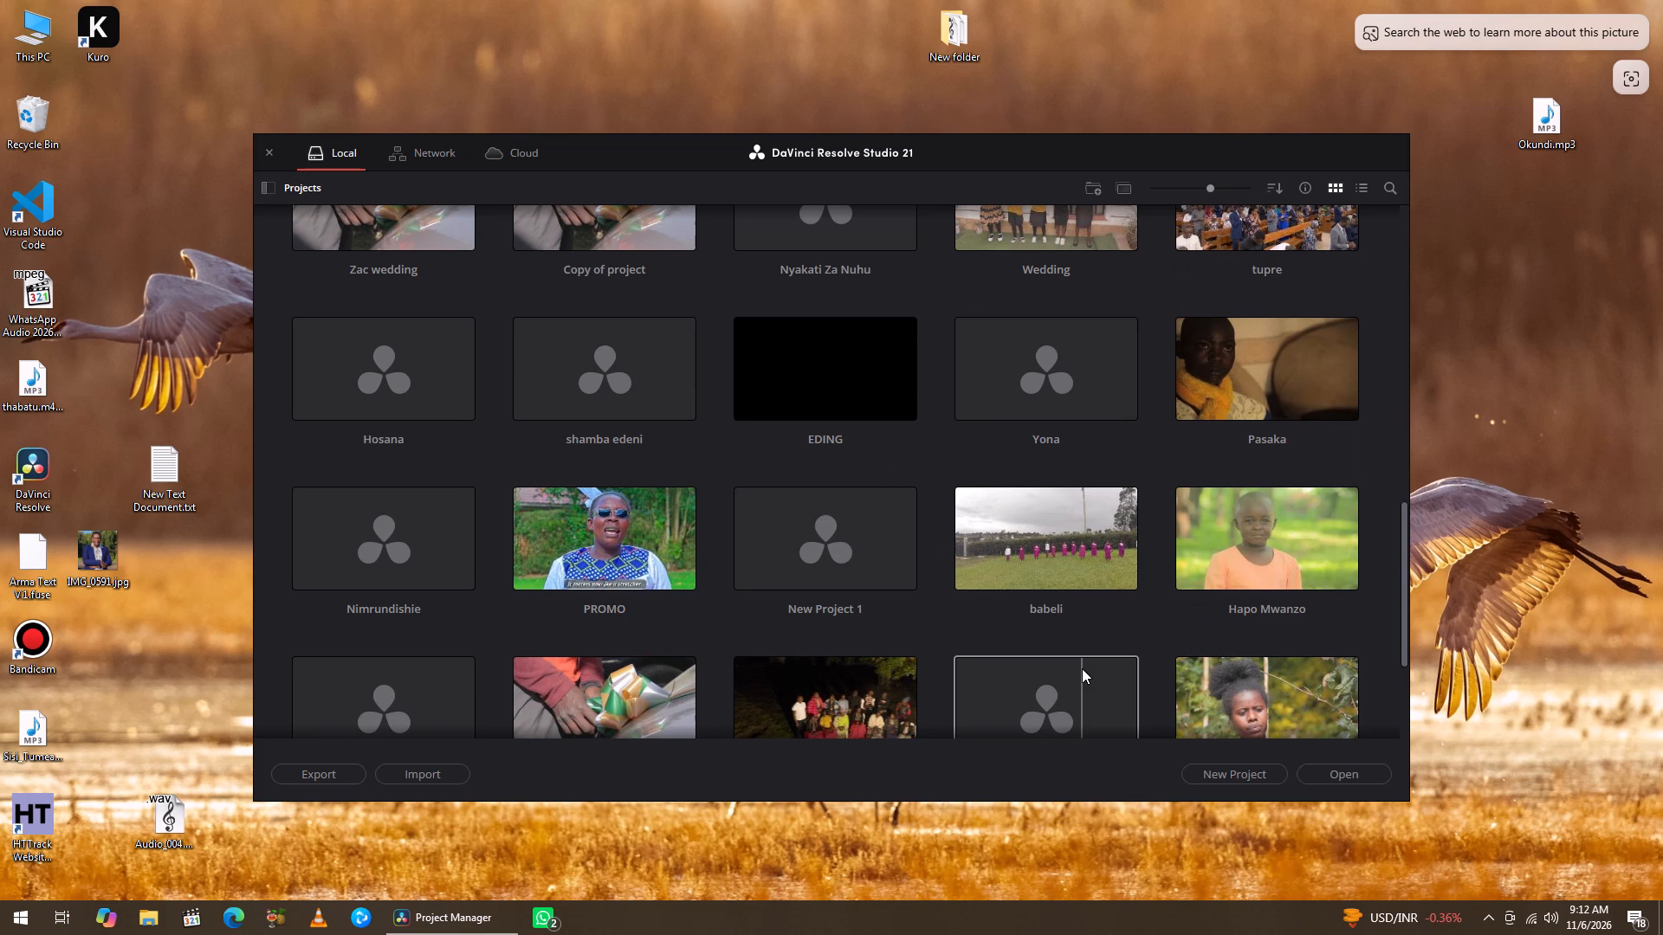
pyautogui.scroll(-3, 1082, 668)
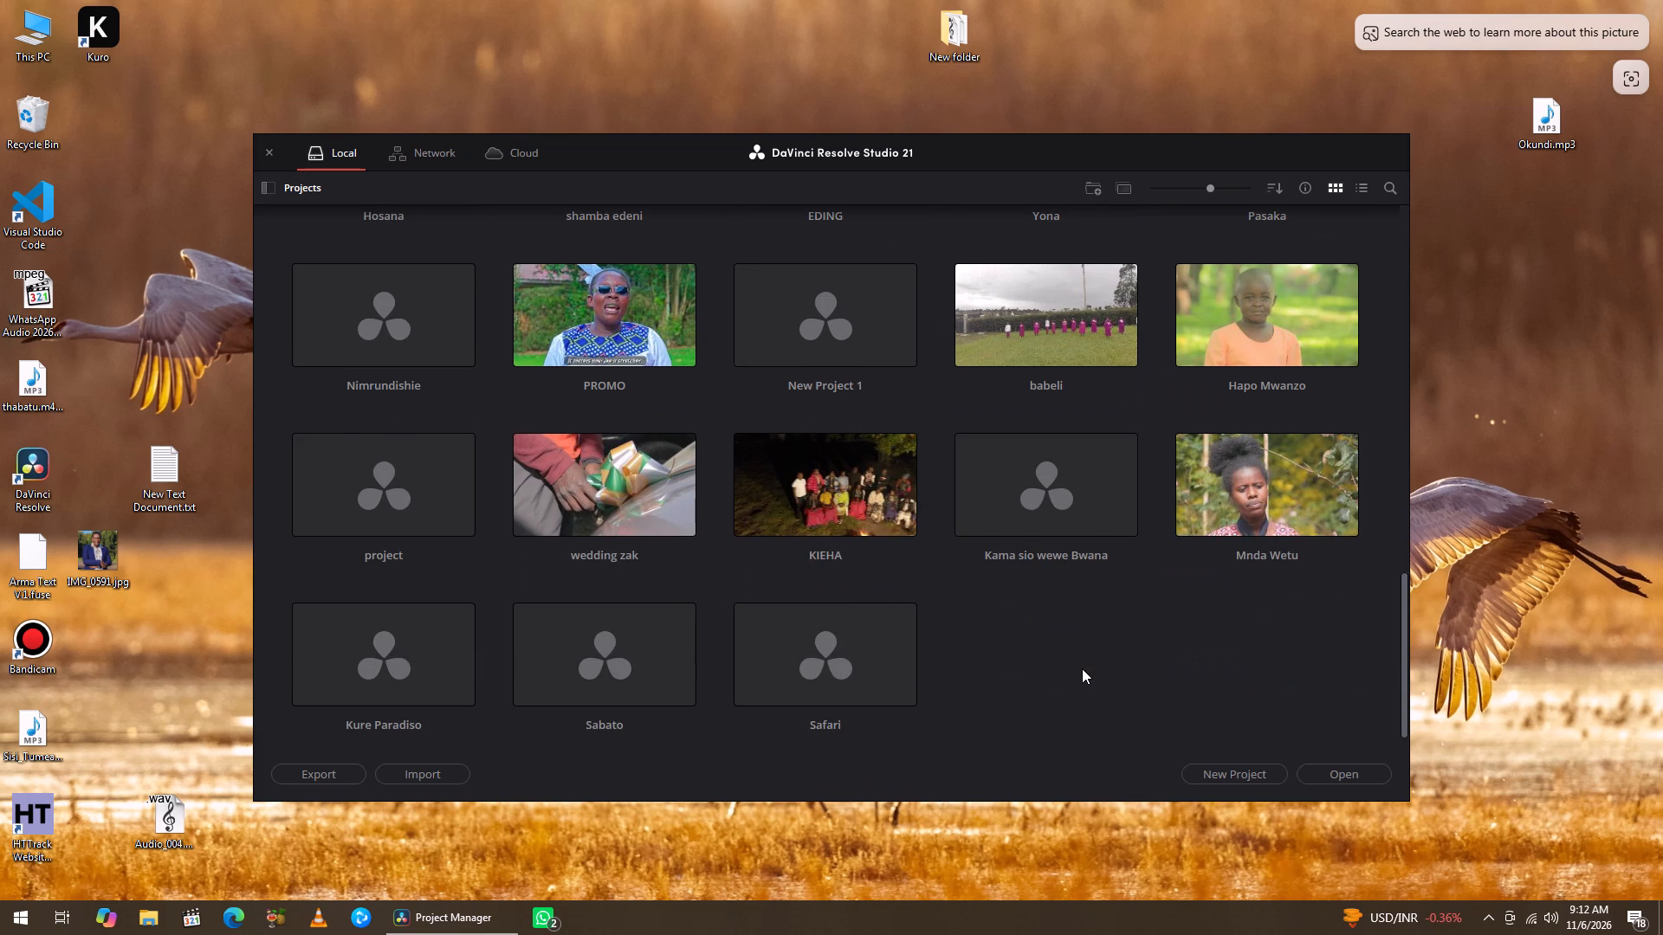
pyautogui.scroll(3, 1082, 668)
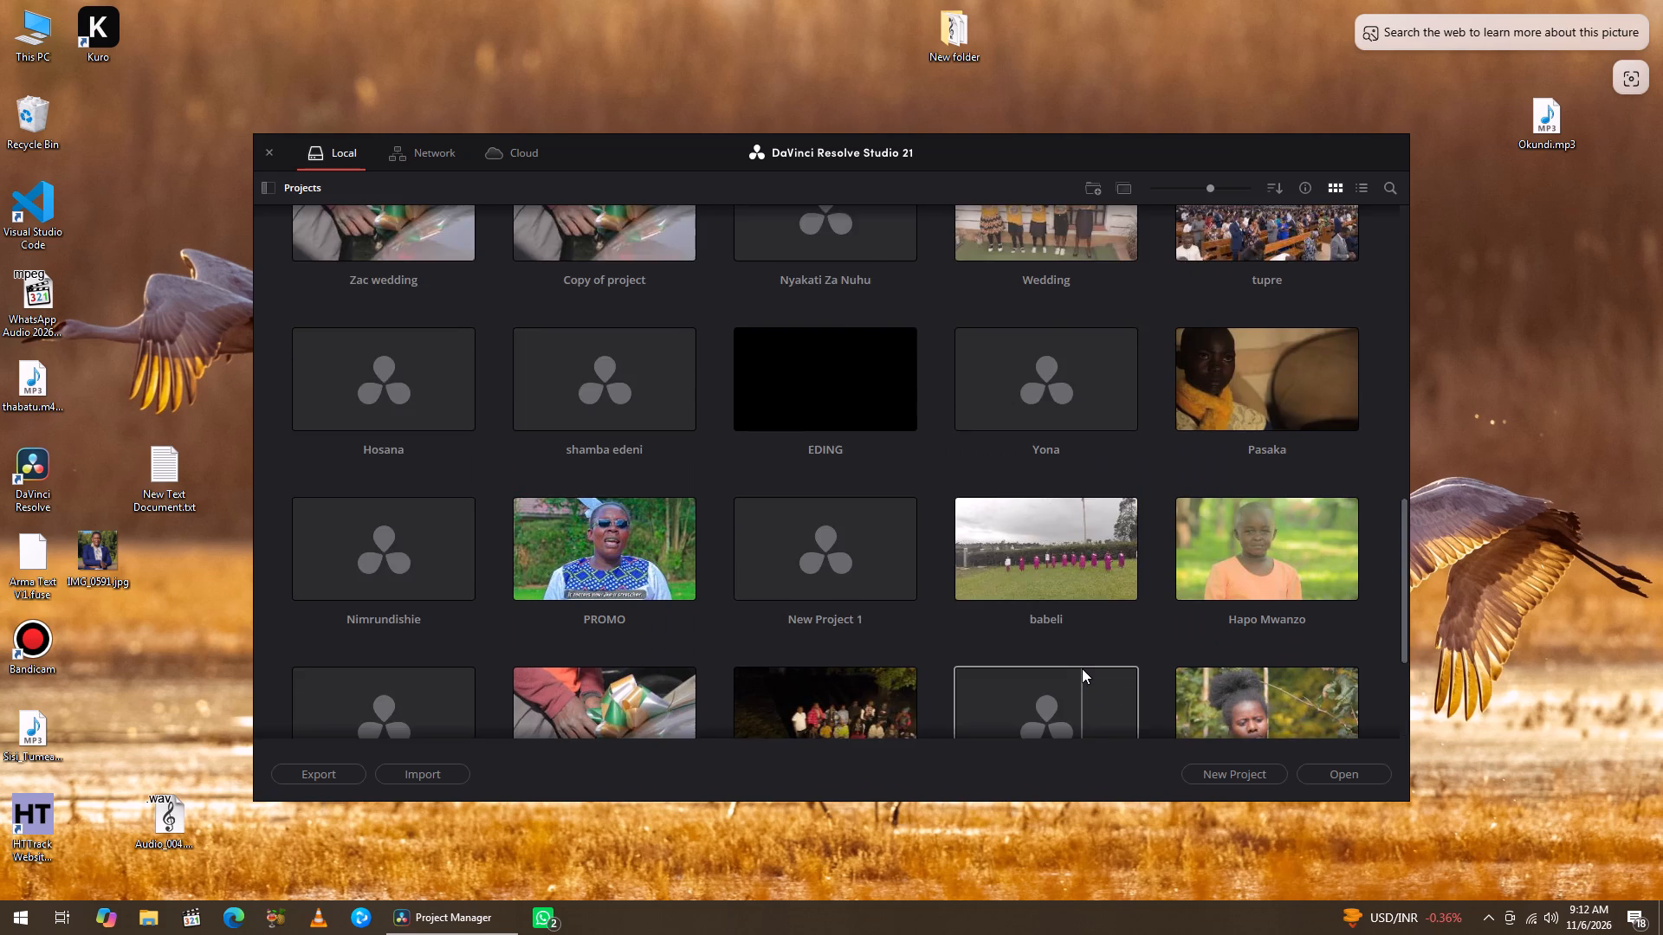
pyautogui.scroll(2, 1082, 668)
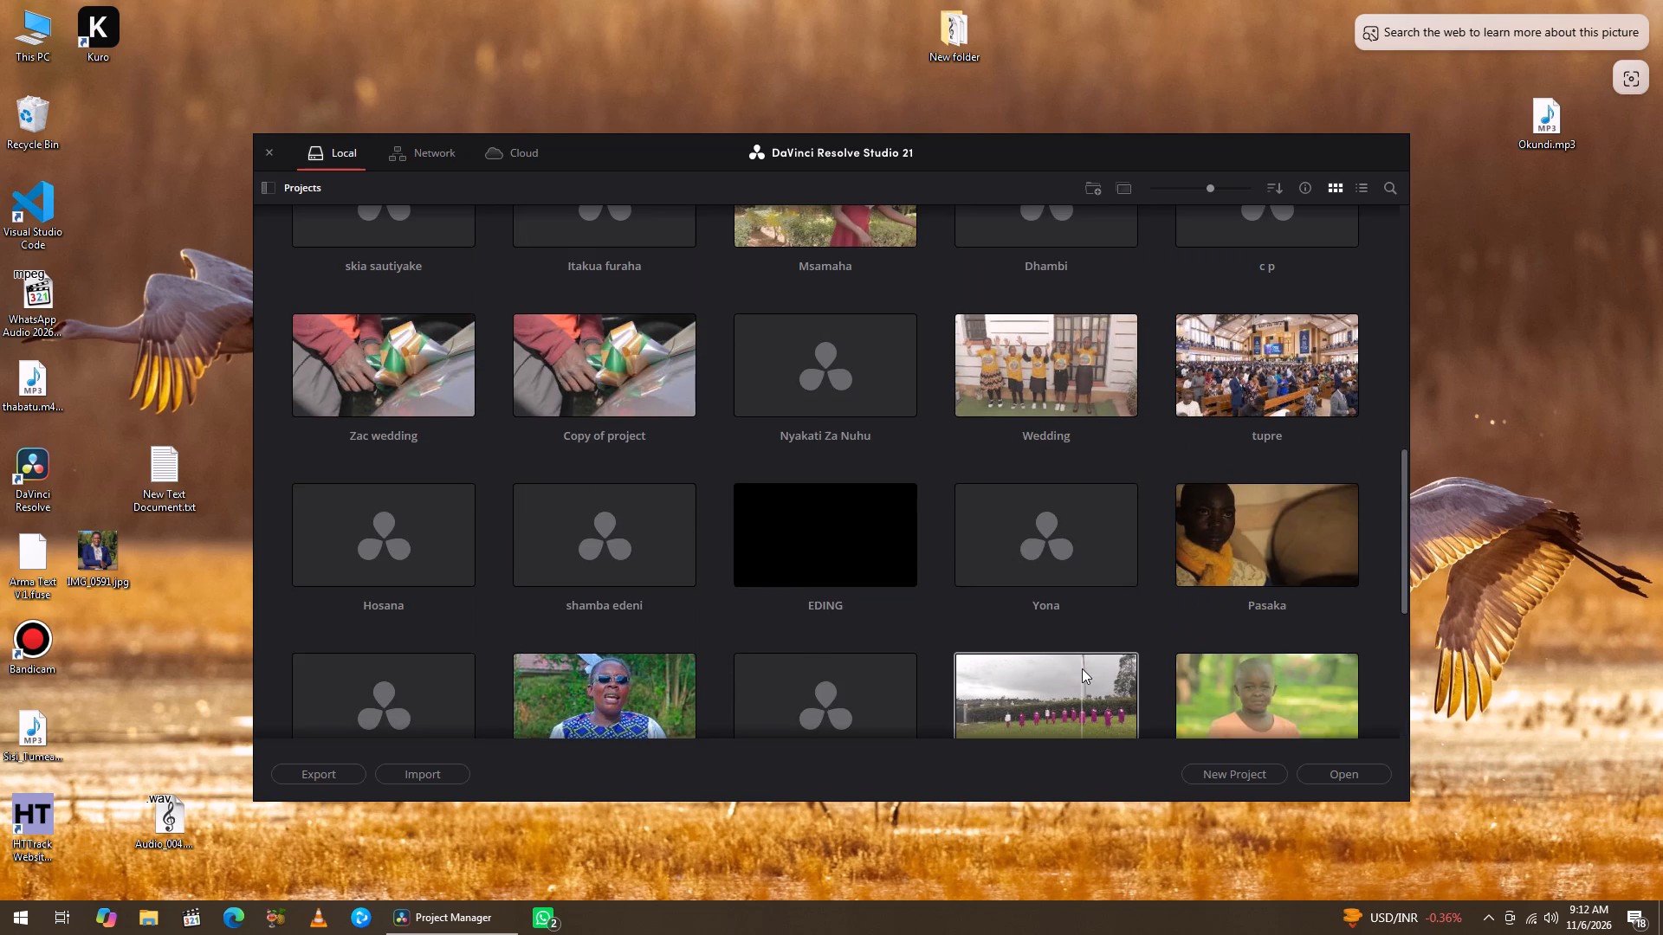
pyautogui.scroll(3, 1082, 668)
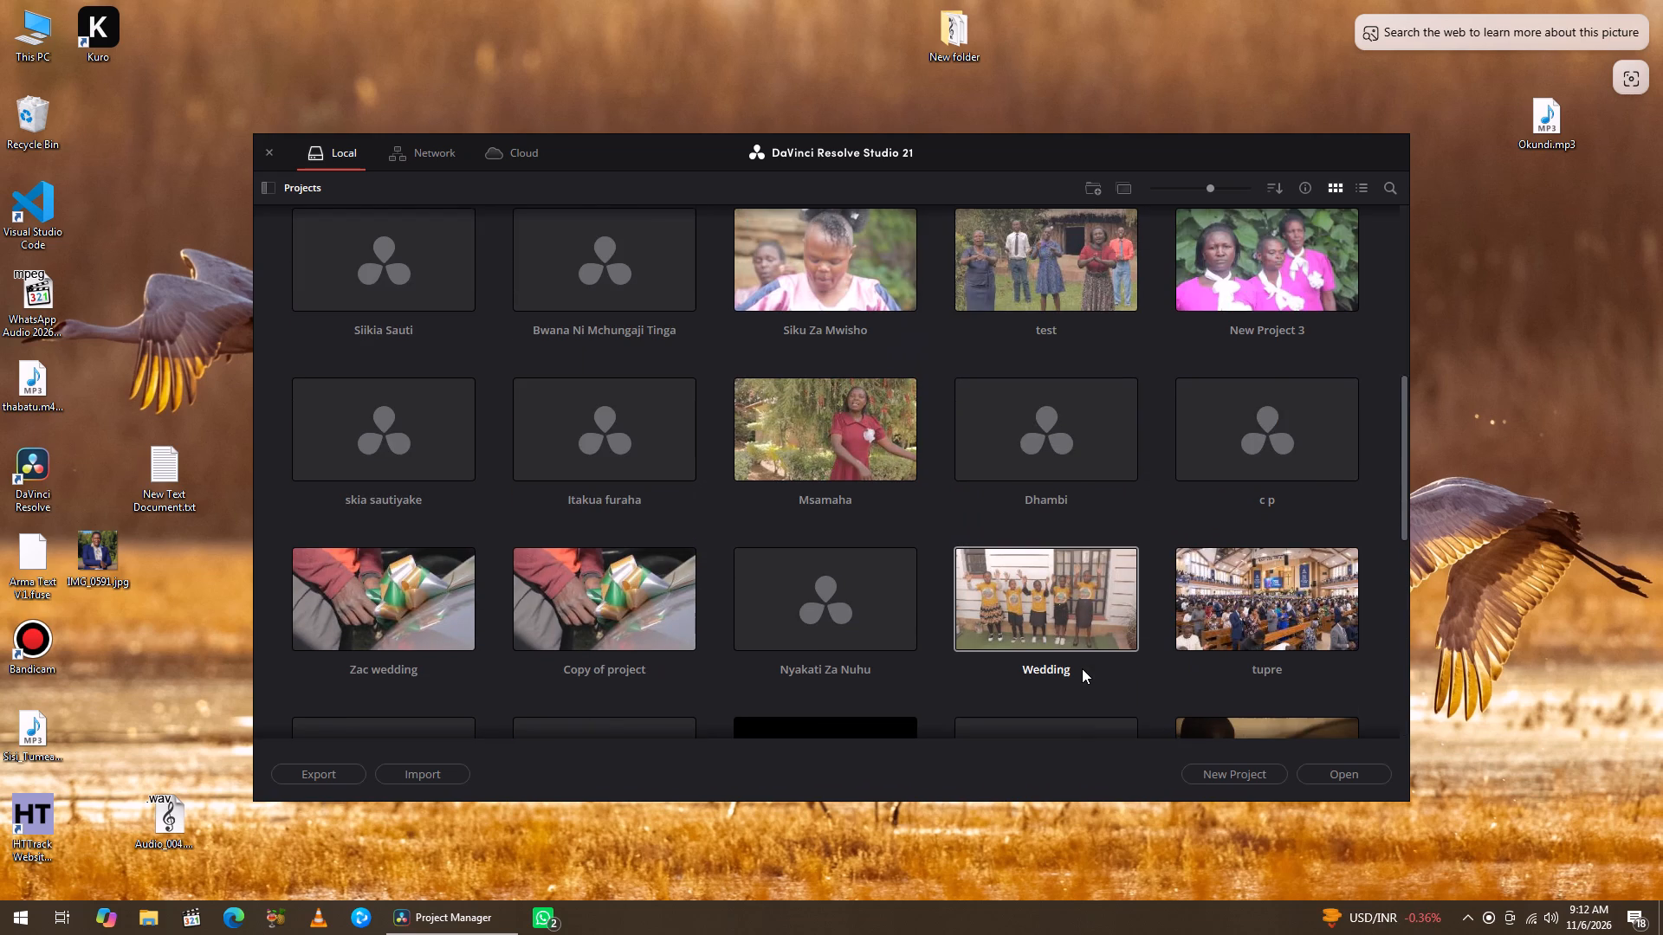
pyautogui.scroll(1, 1082, 668)
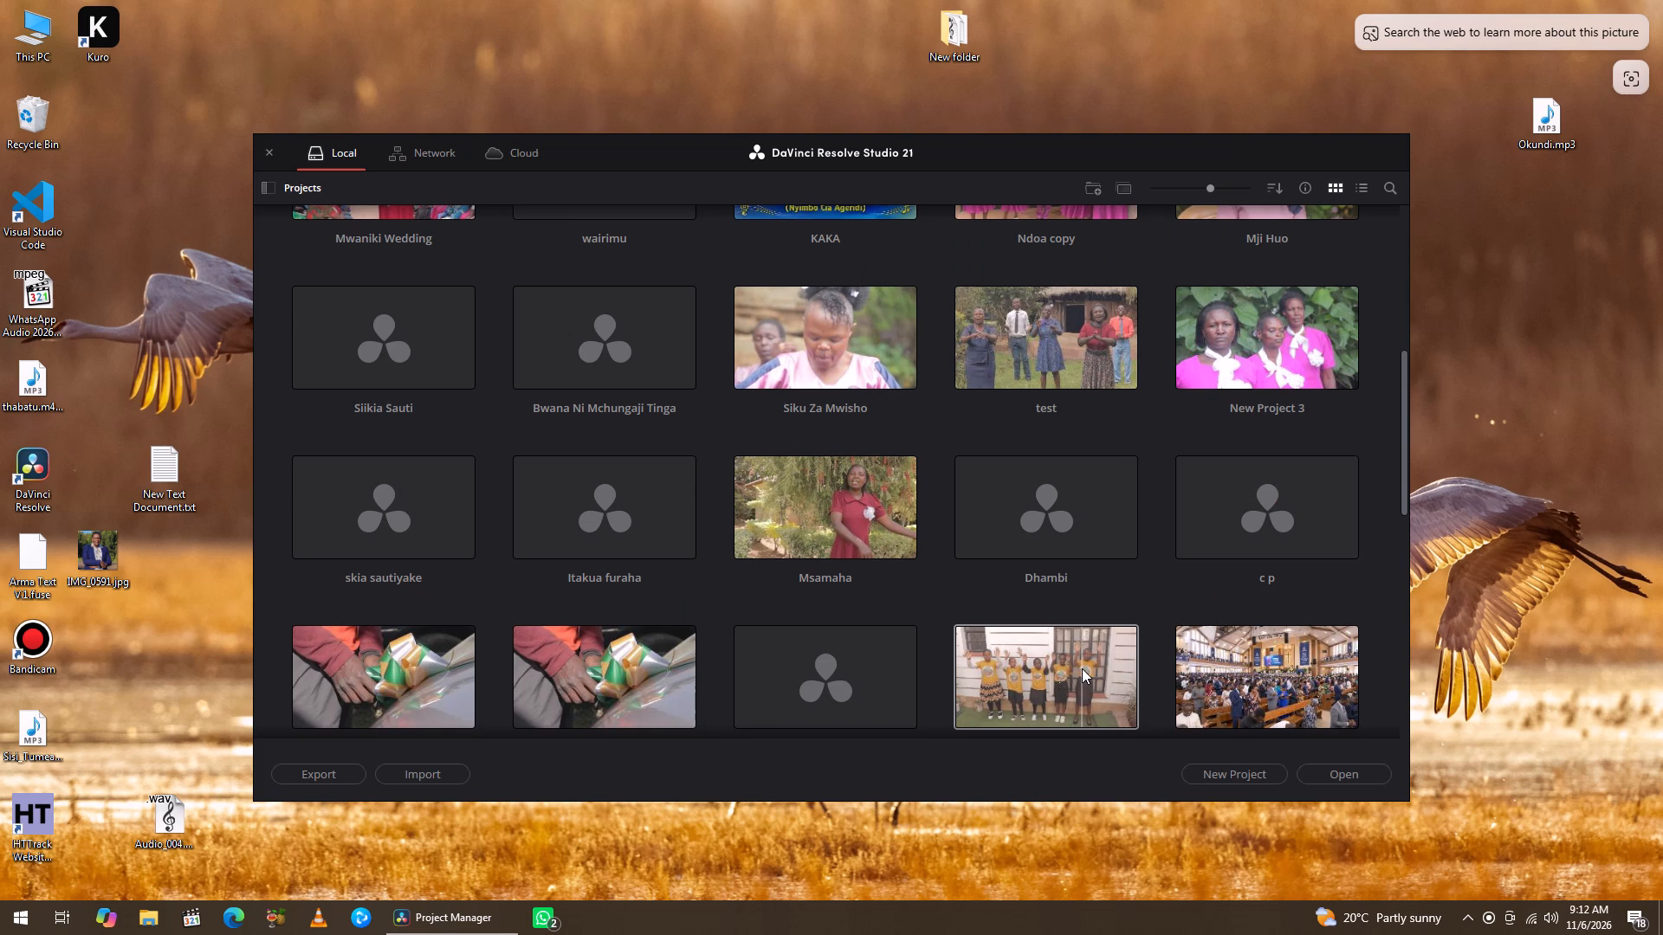
pyautogui.scroll(3, 1082, 668)
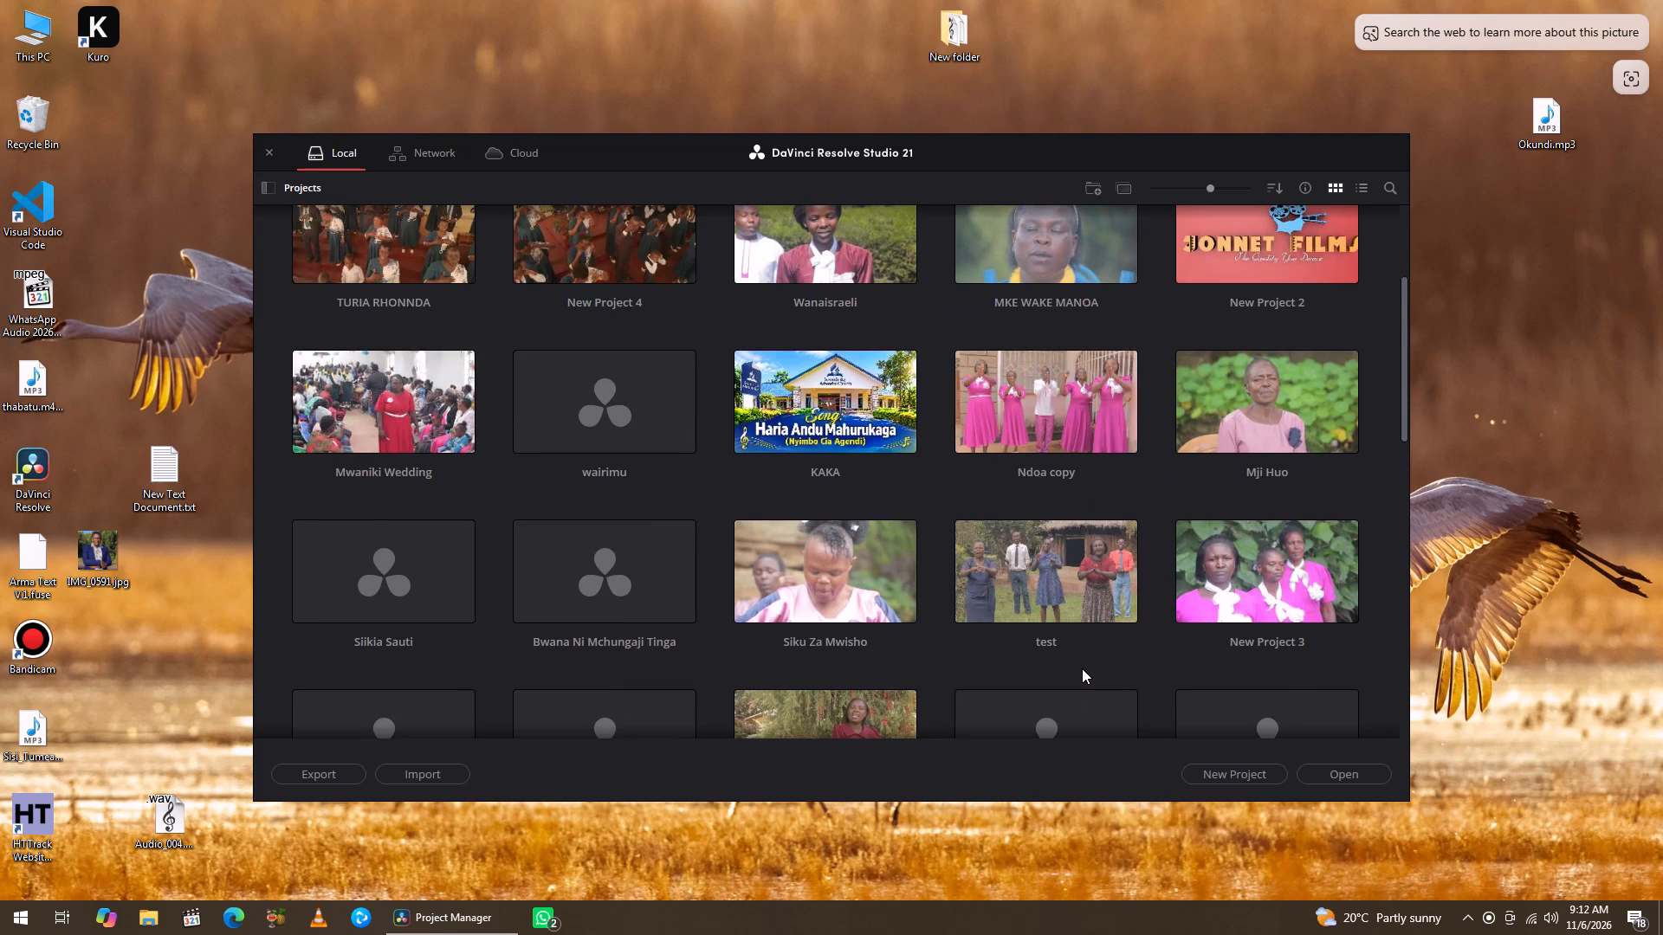
pyautogui.scroll(4, 1082, 668)
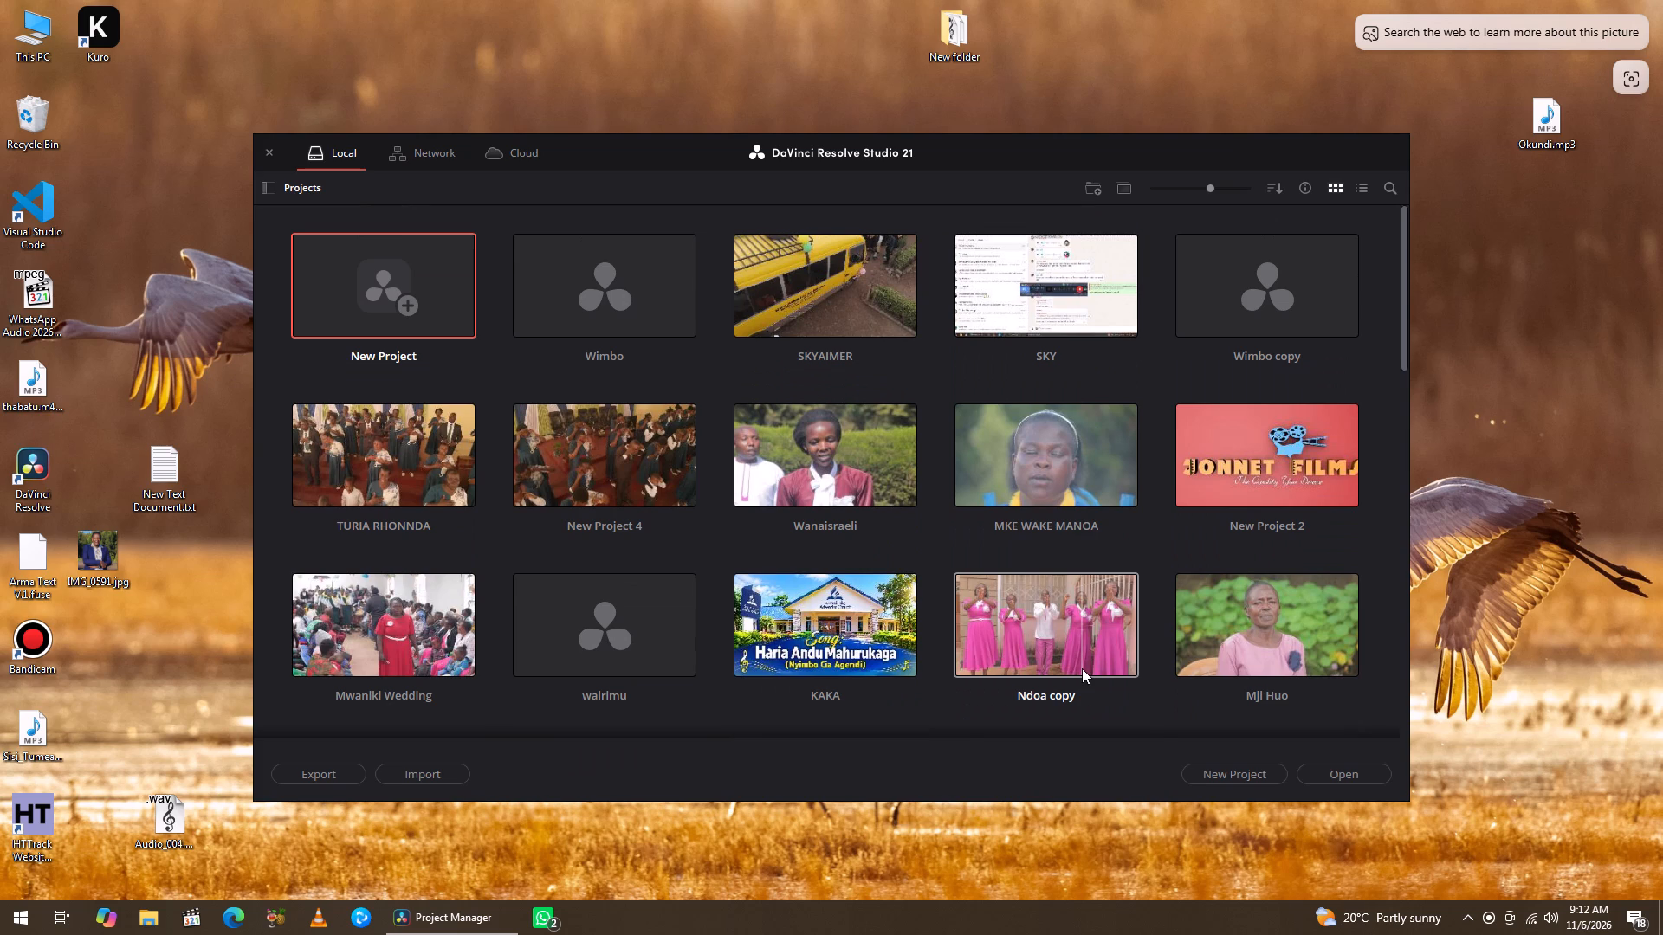
# Refresh the list of local projects in the Project Manager.
pyautogui.scroll(-2, 1082, 668)
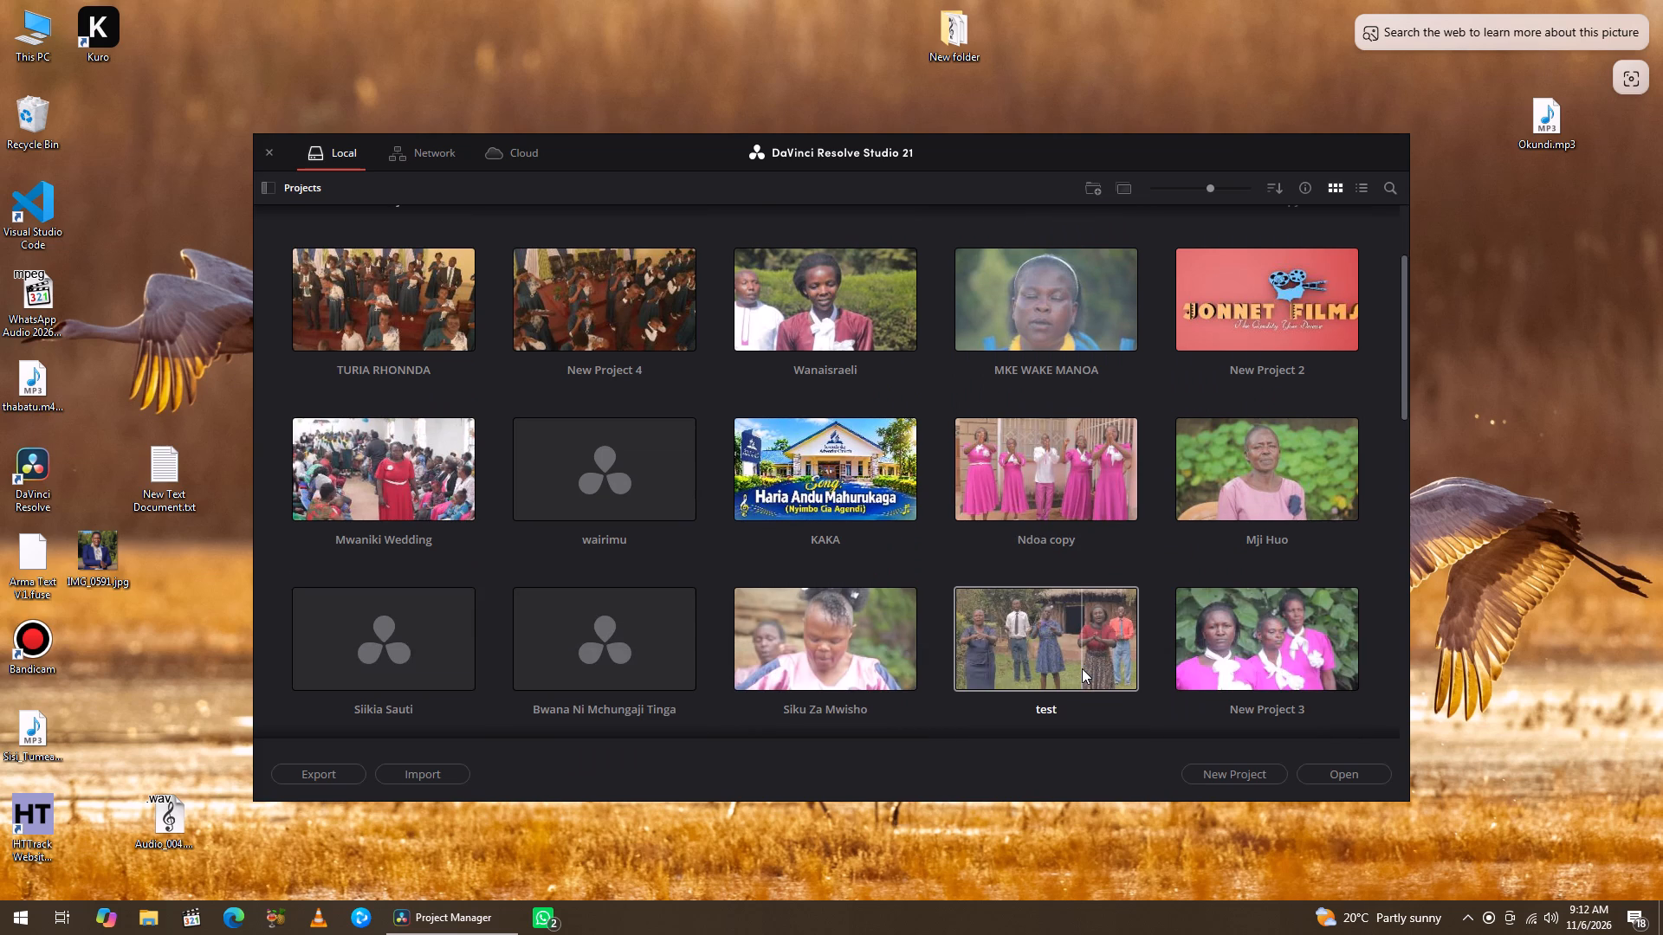
pyautogui.scroll(-1, 1082, 668)
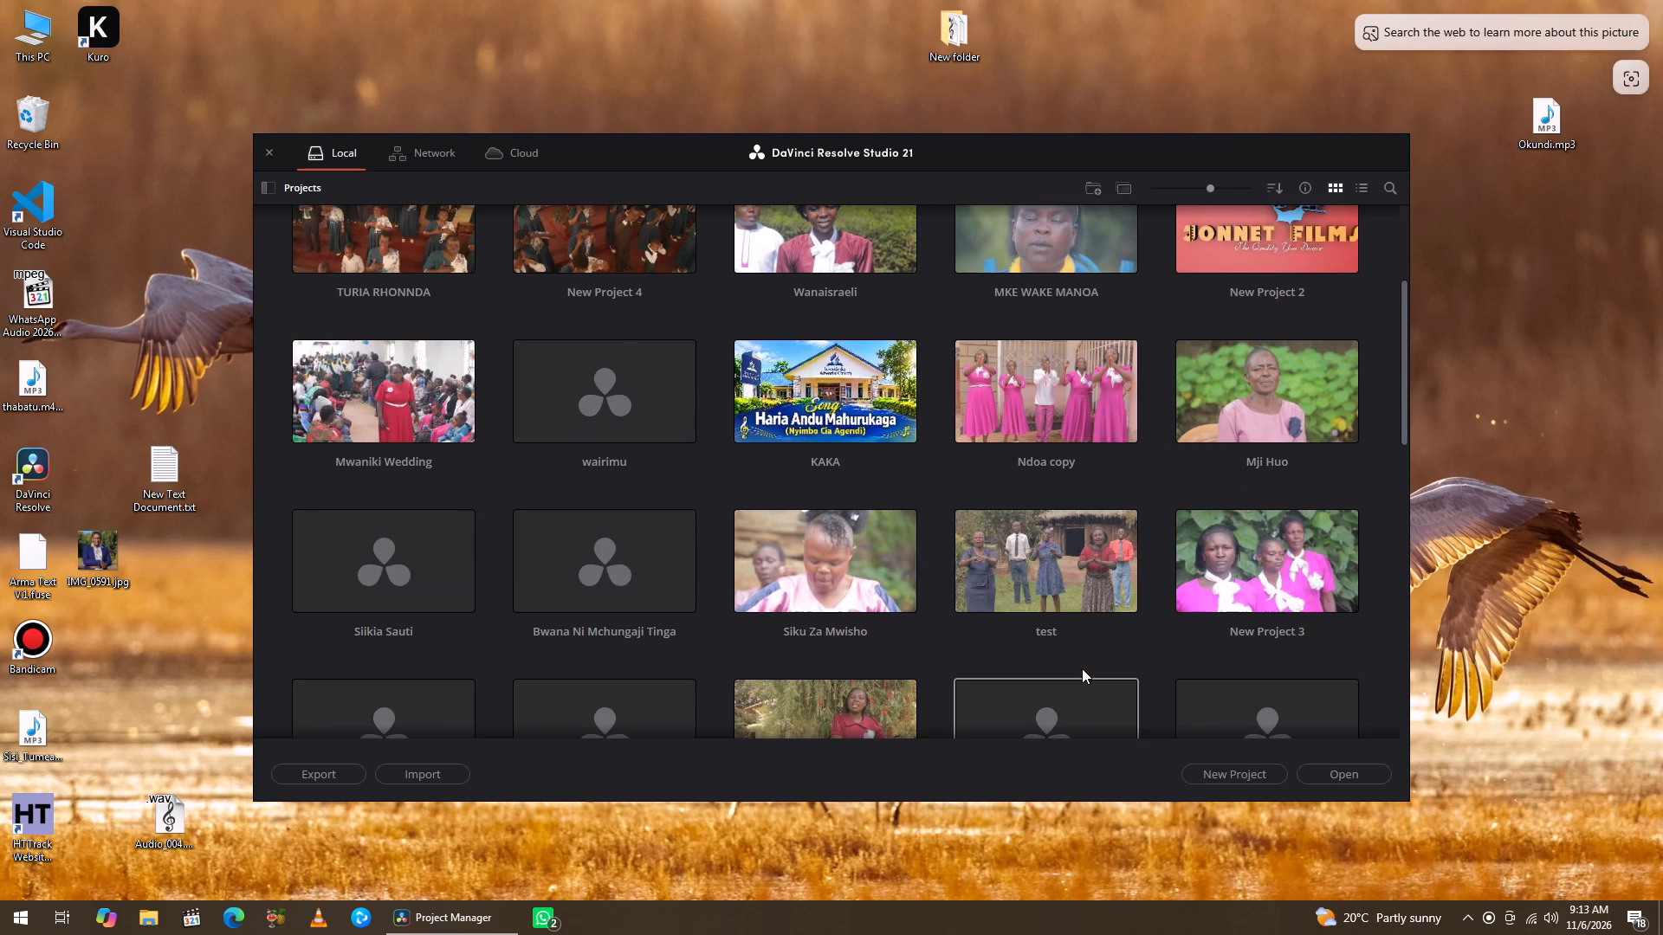
pyautogui.rightClick(393, 587)
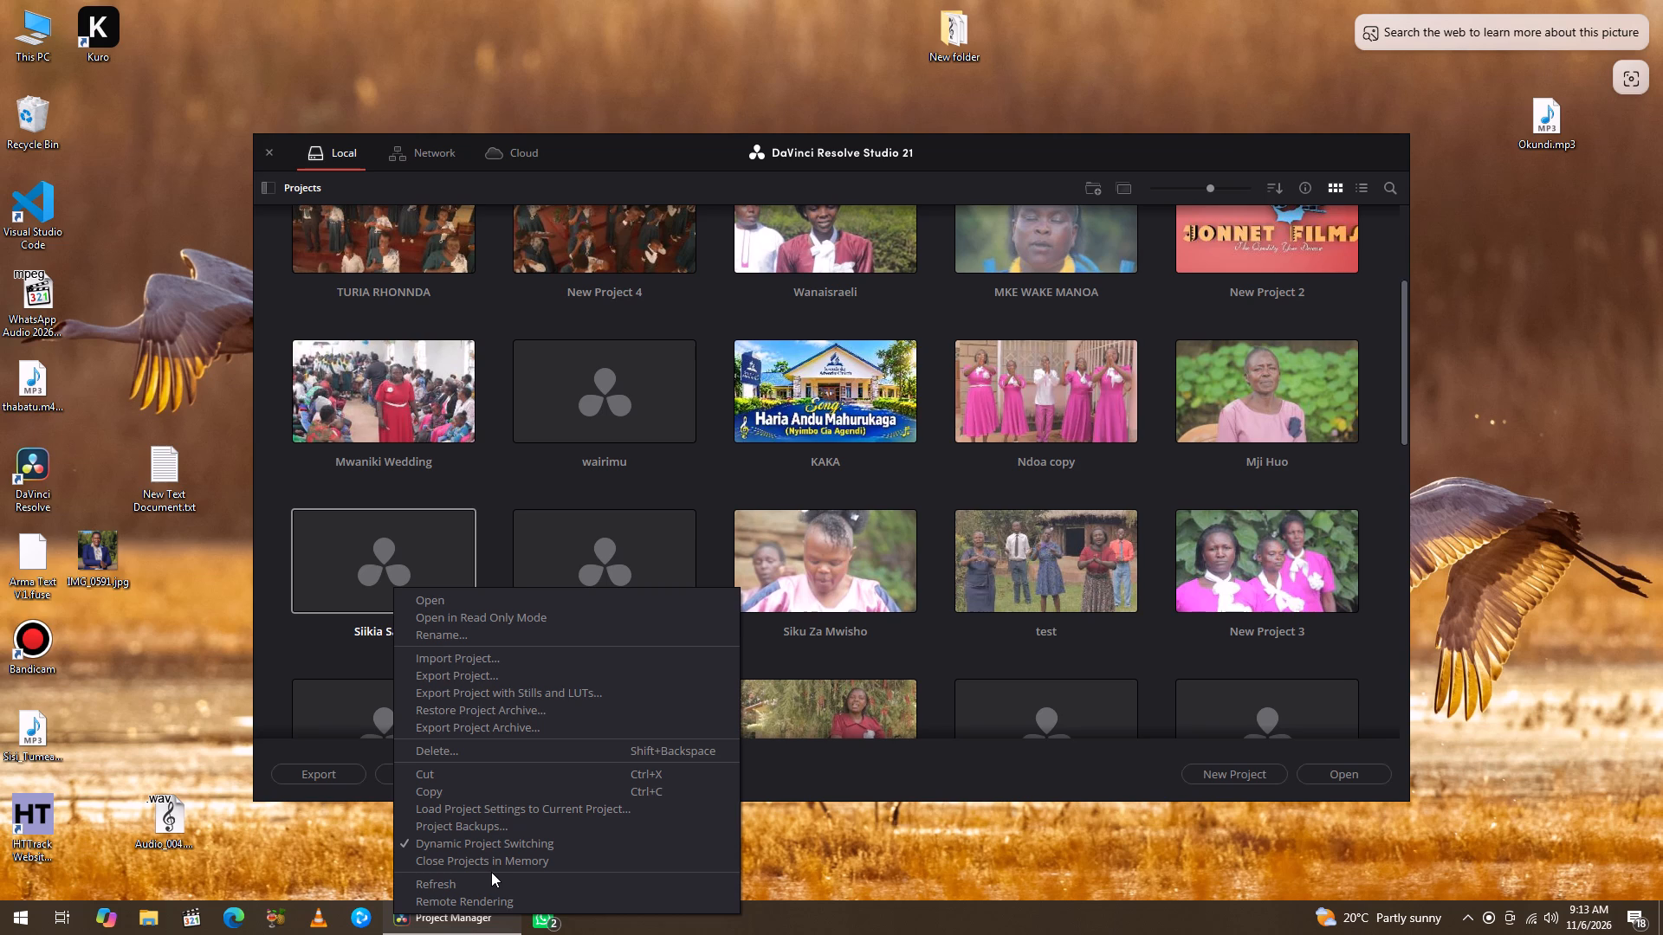
pyautogui.click(463, 884)
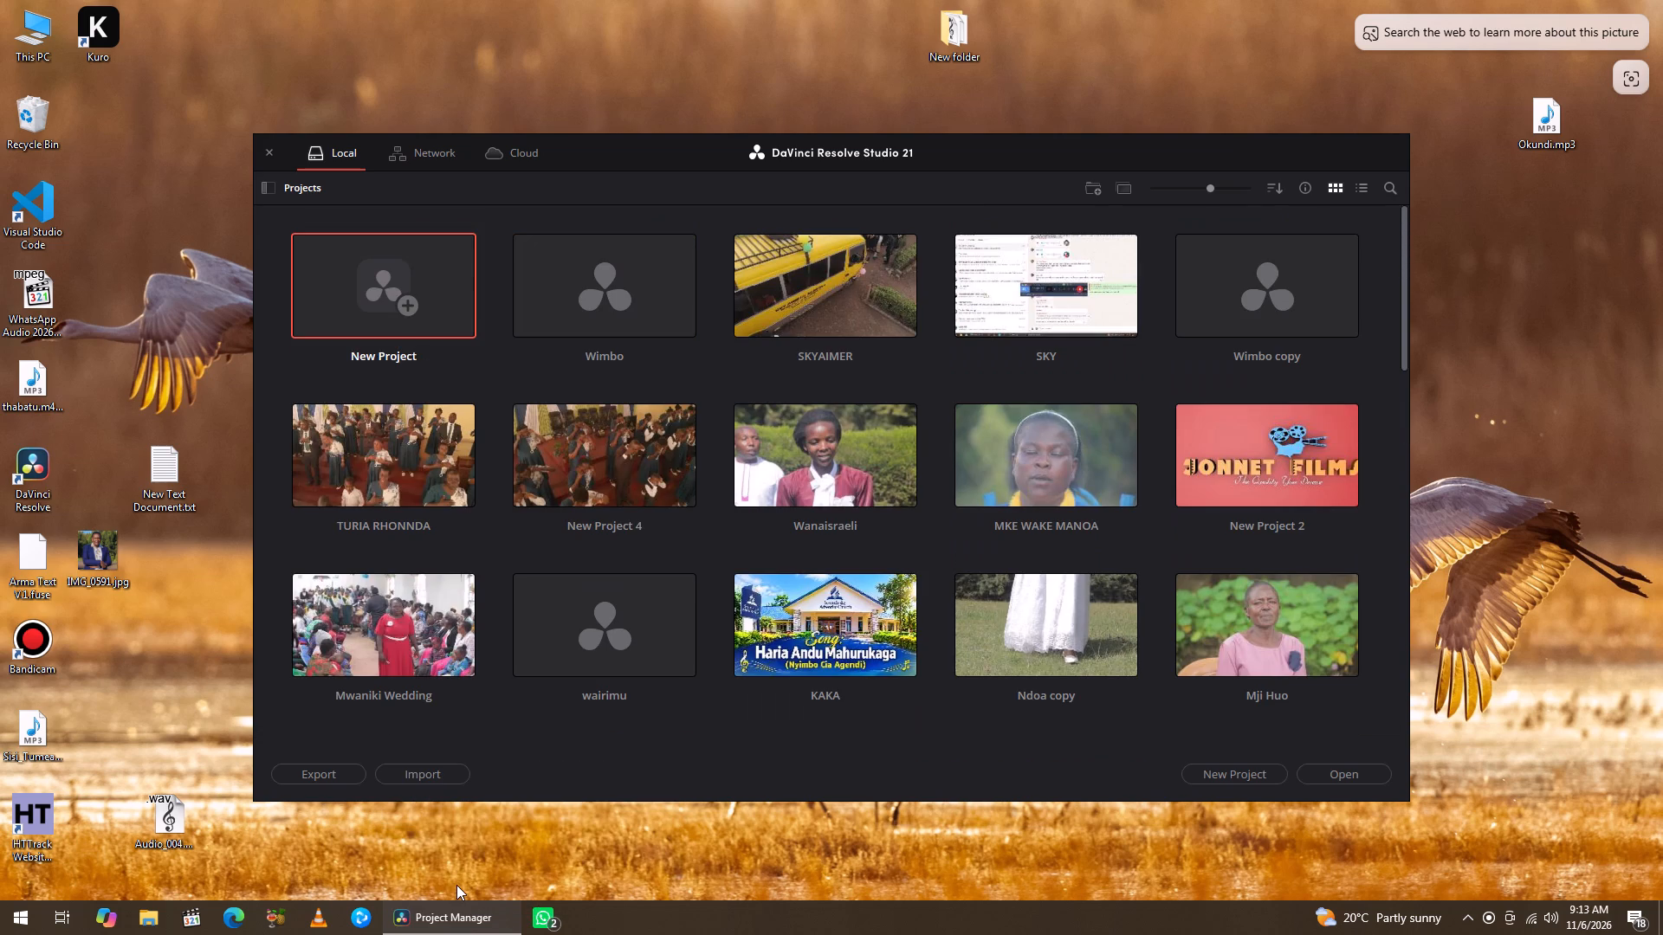
# Open the Siikia Sauti project from the local project library.
pyautogui.scroll(-4, 585, 572)
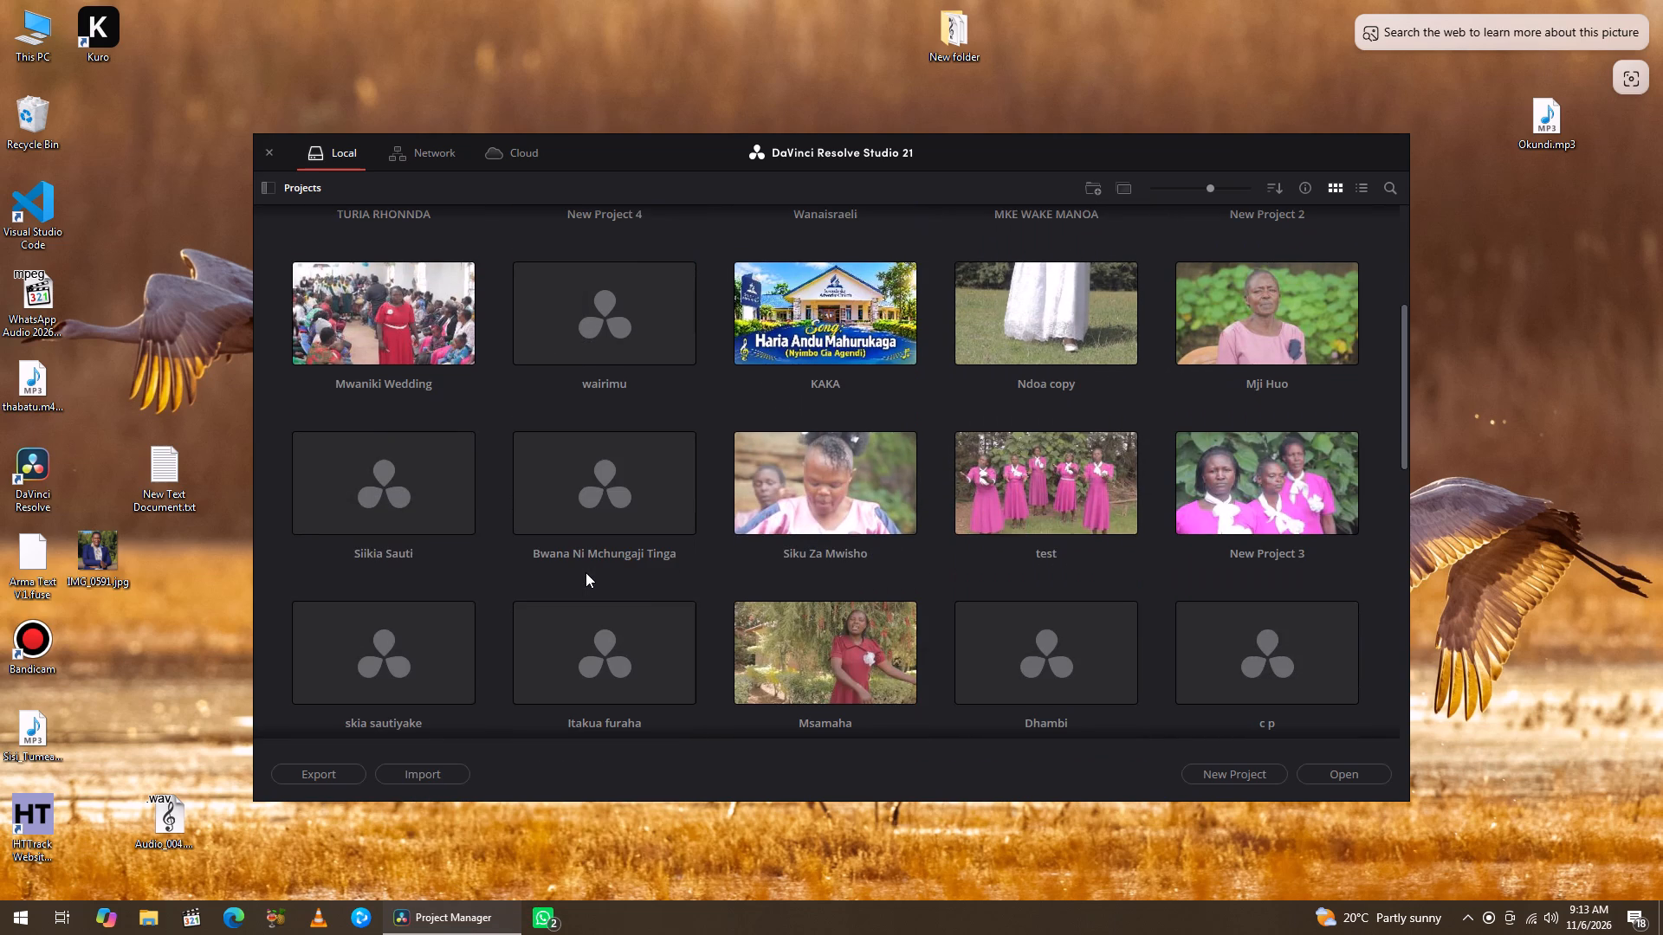
pyautogui.doubleClick(370, 500)
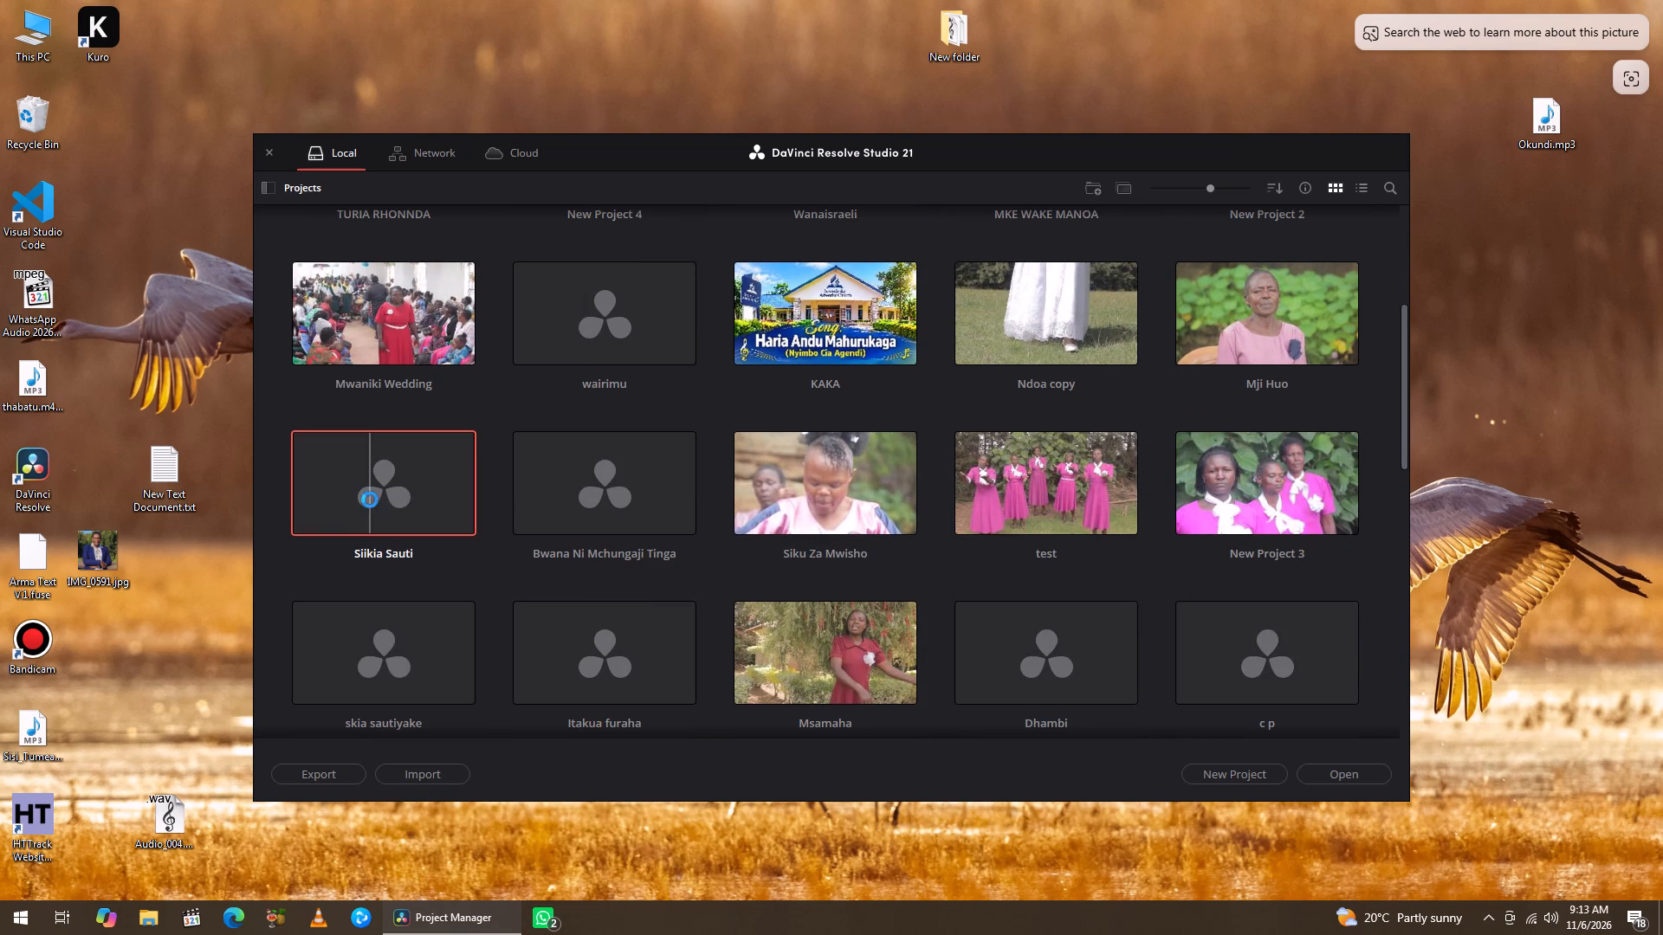
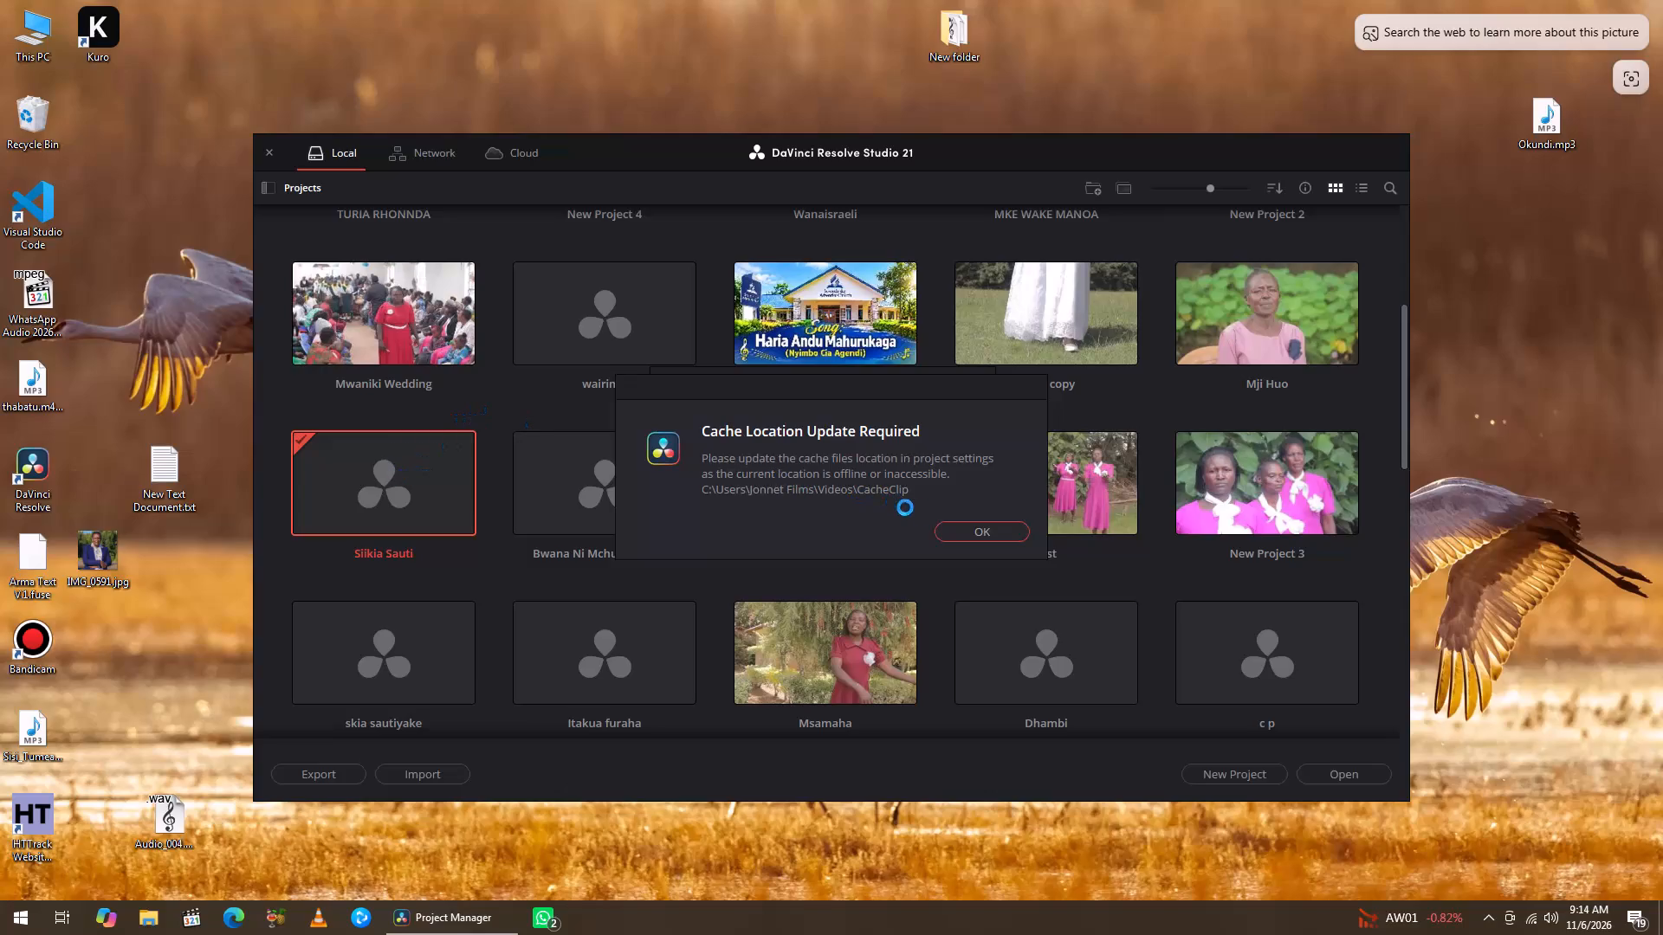
# Dismiss the cache location notice and open the project's Deliver page in a maximized window.
pyautogui.doubleClick(961, 528)
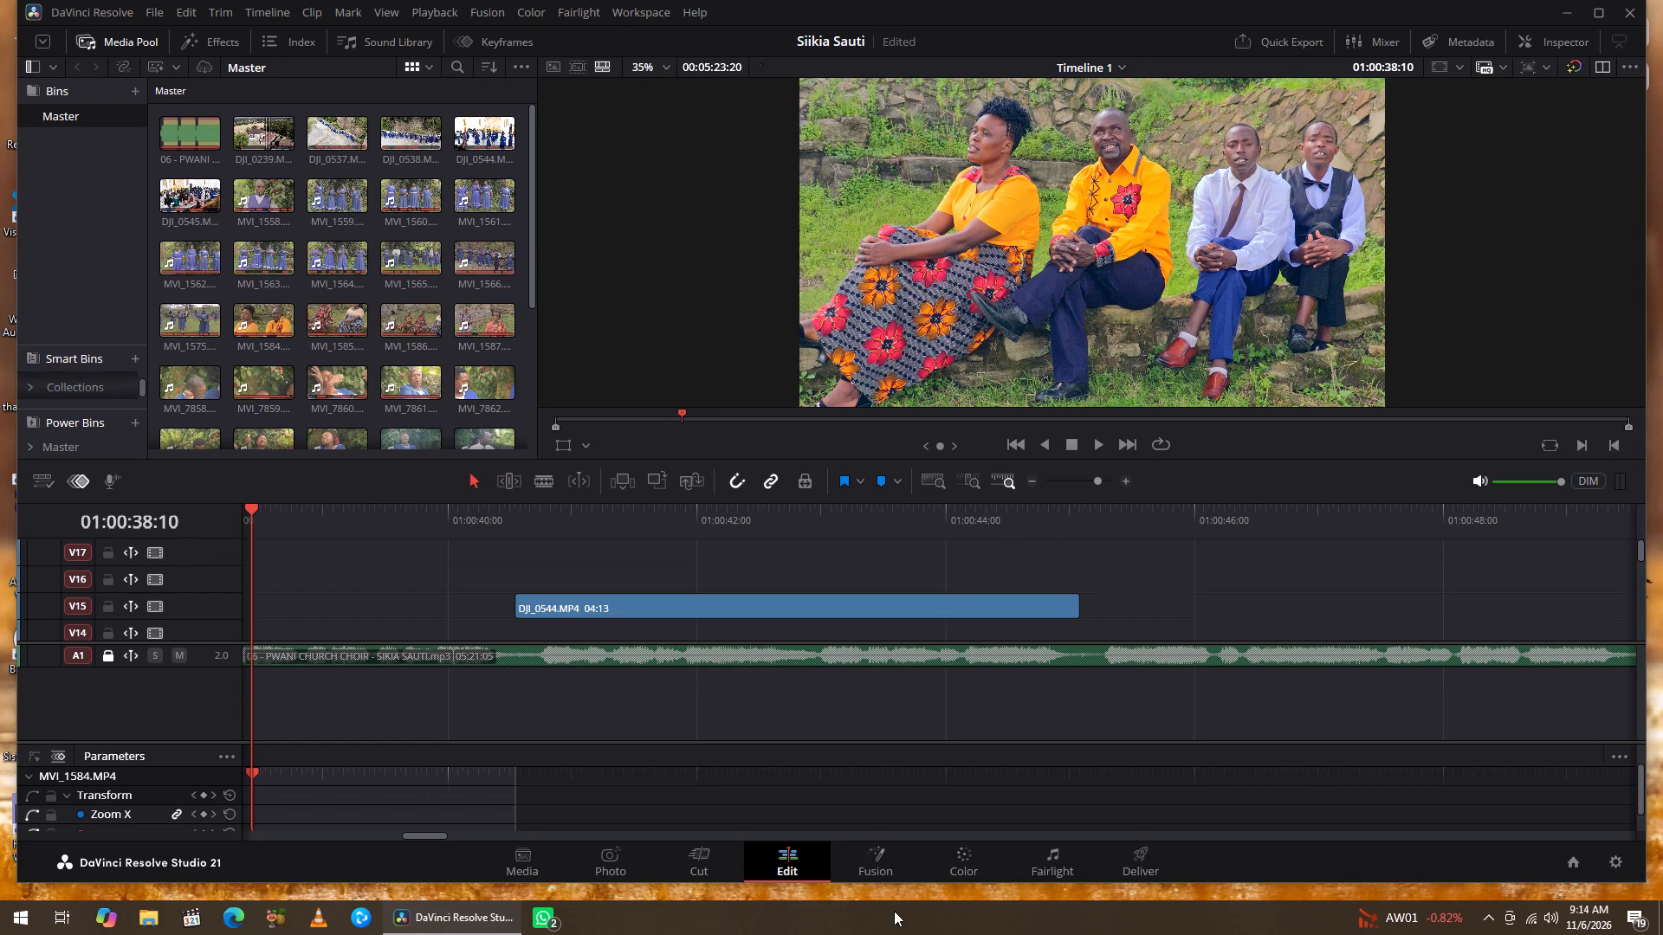
pyautogui.click(1159, 854)
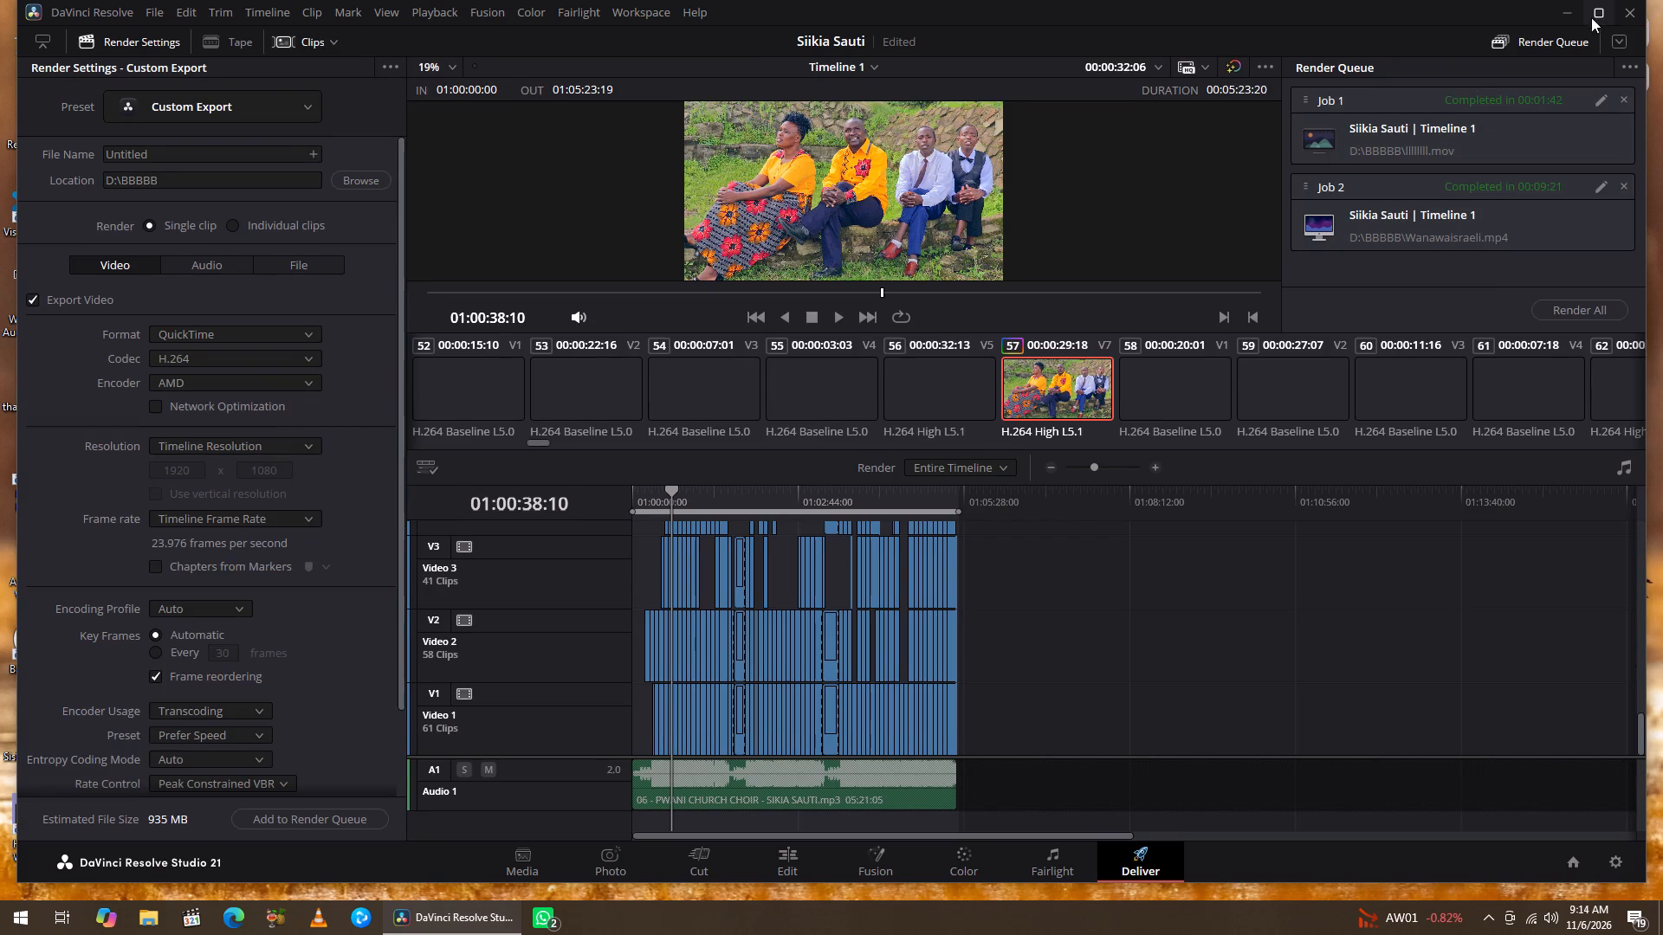
pyautogui.click(1596, 17)
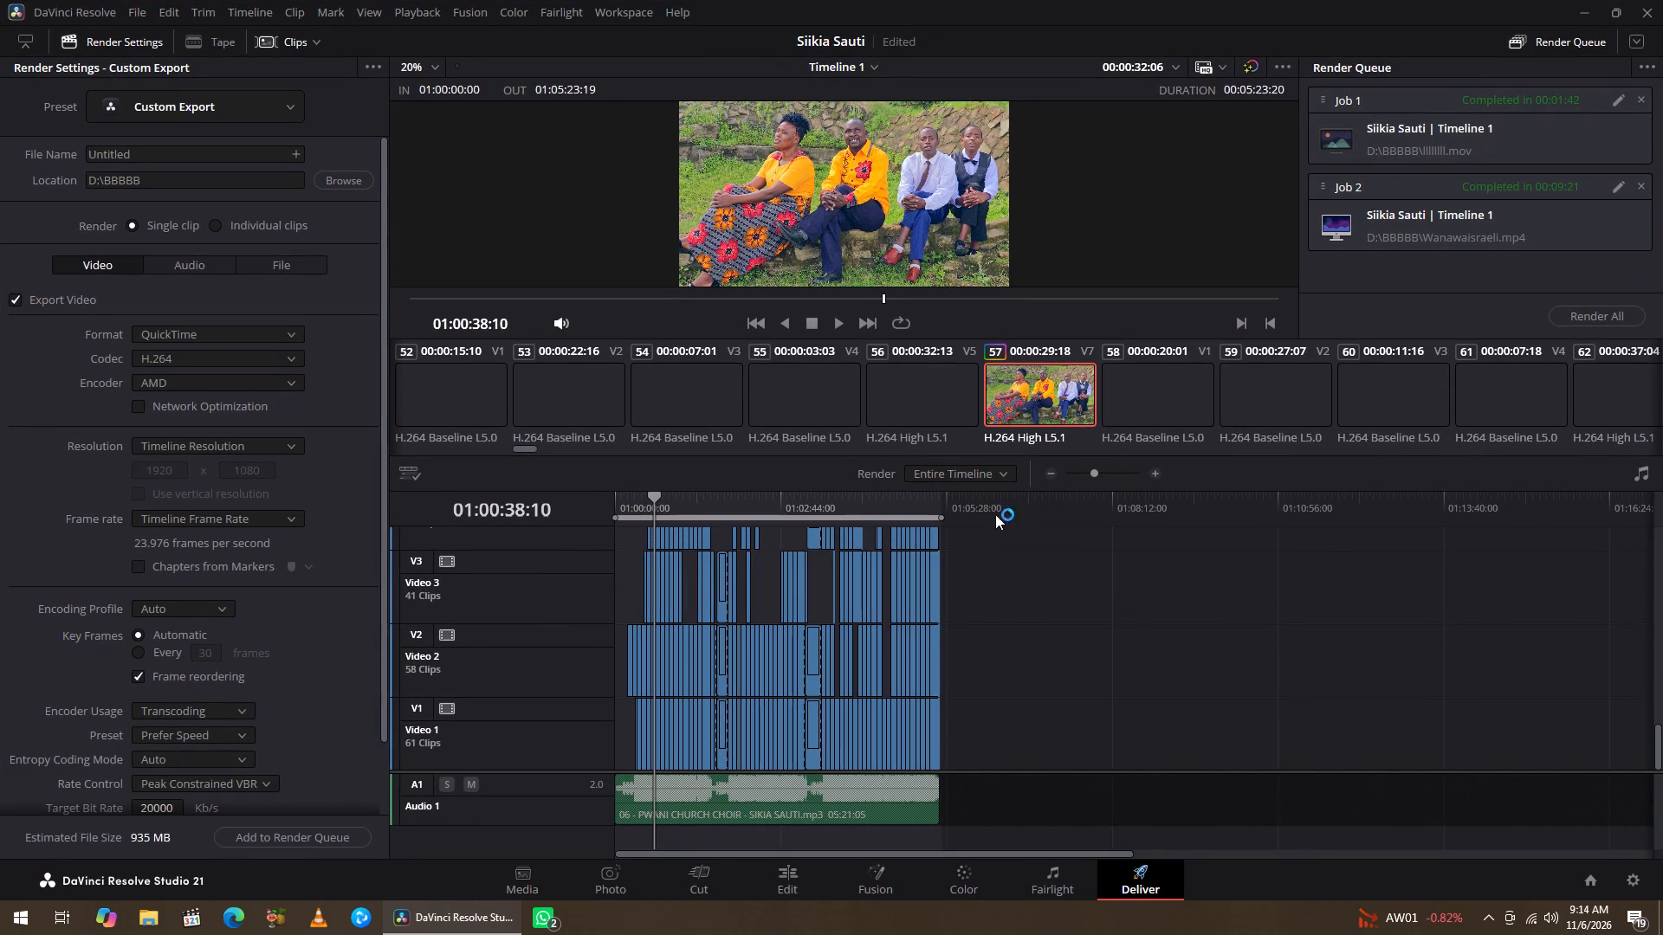
# Locate Job 2's rendered file Wanawaisraeli.mp4 on disk and watch its playback full screen, closing the player when done.
pyautogui.rightClick(1428, 223)
pyautogui.click(1487, 255)
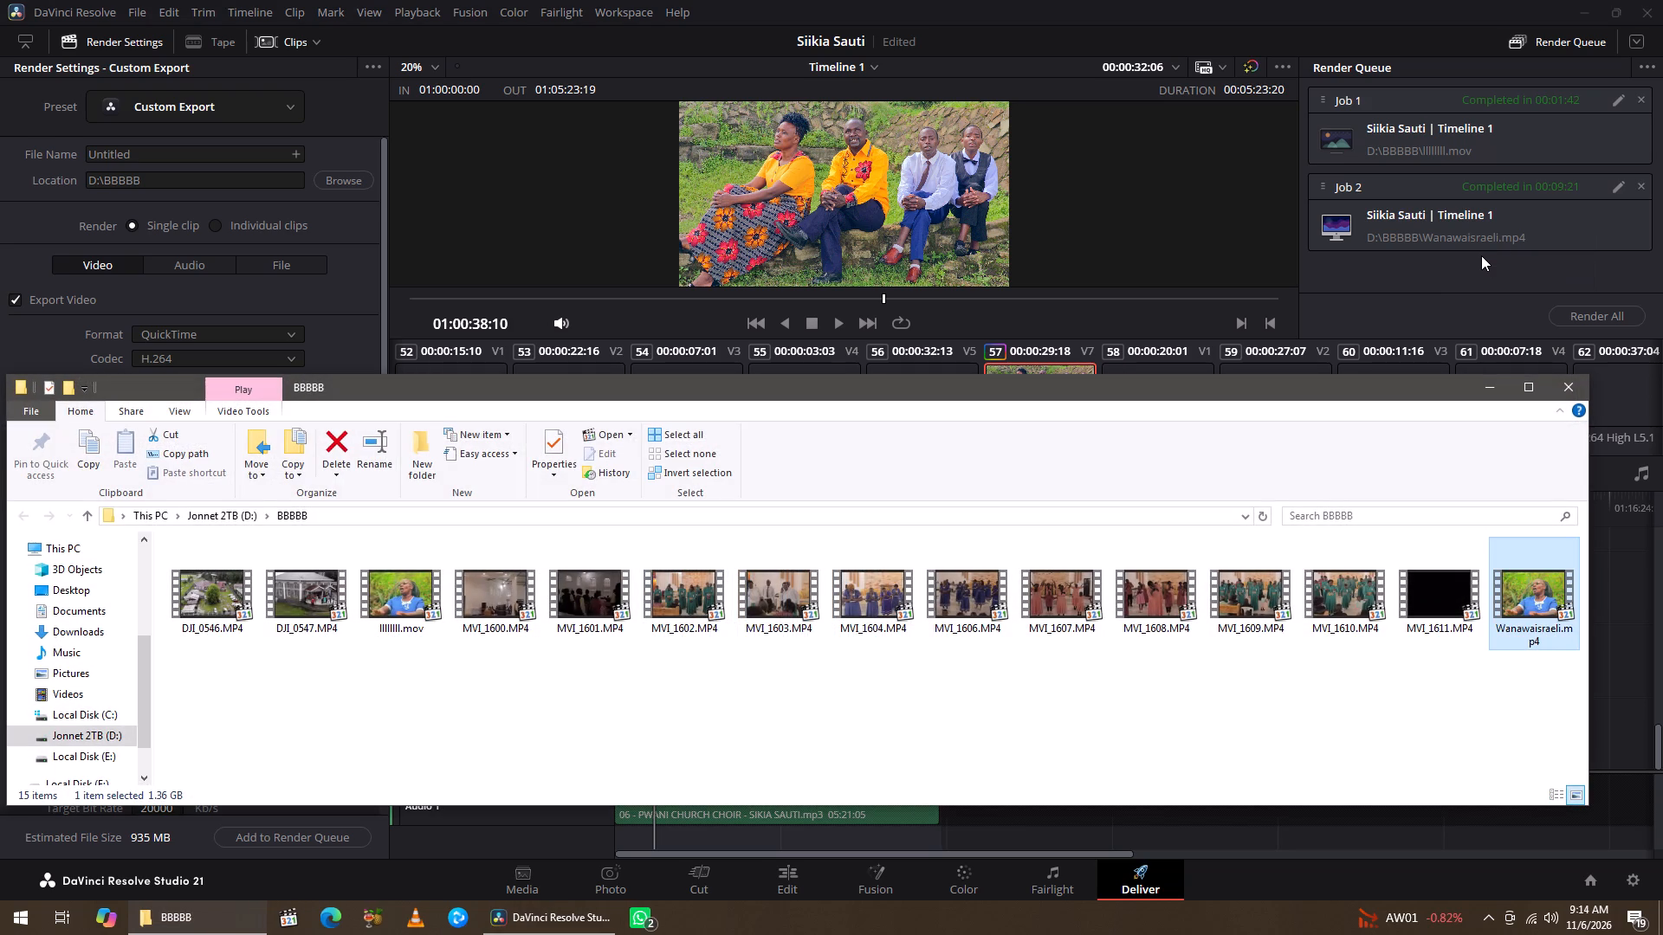
pyautogui.click(1525, 605)
pyautogui.click(1531, 608)
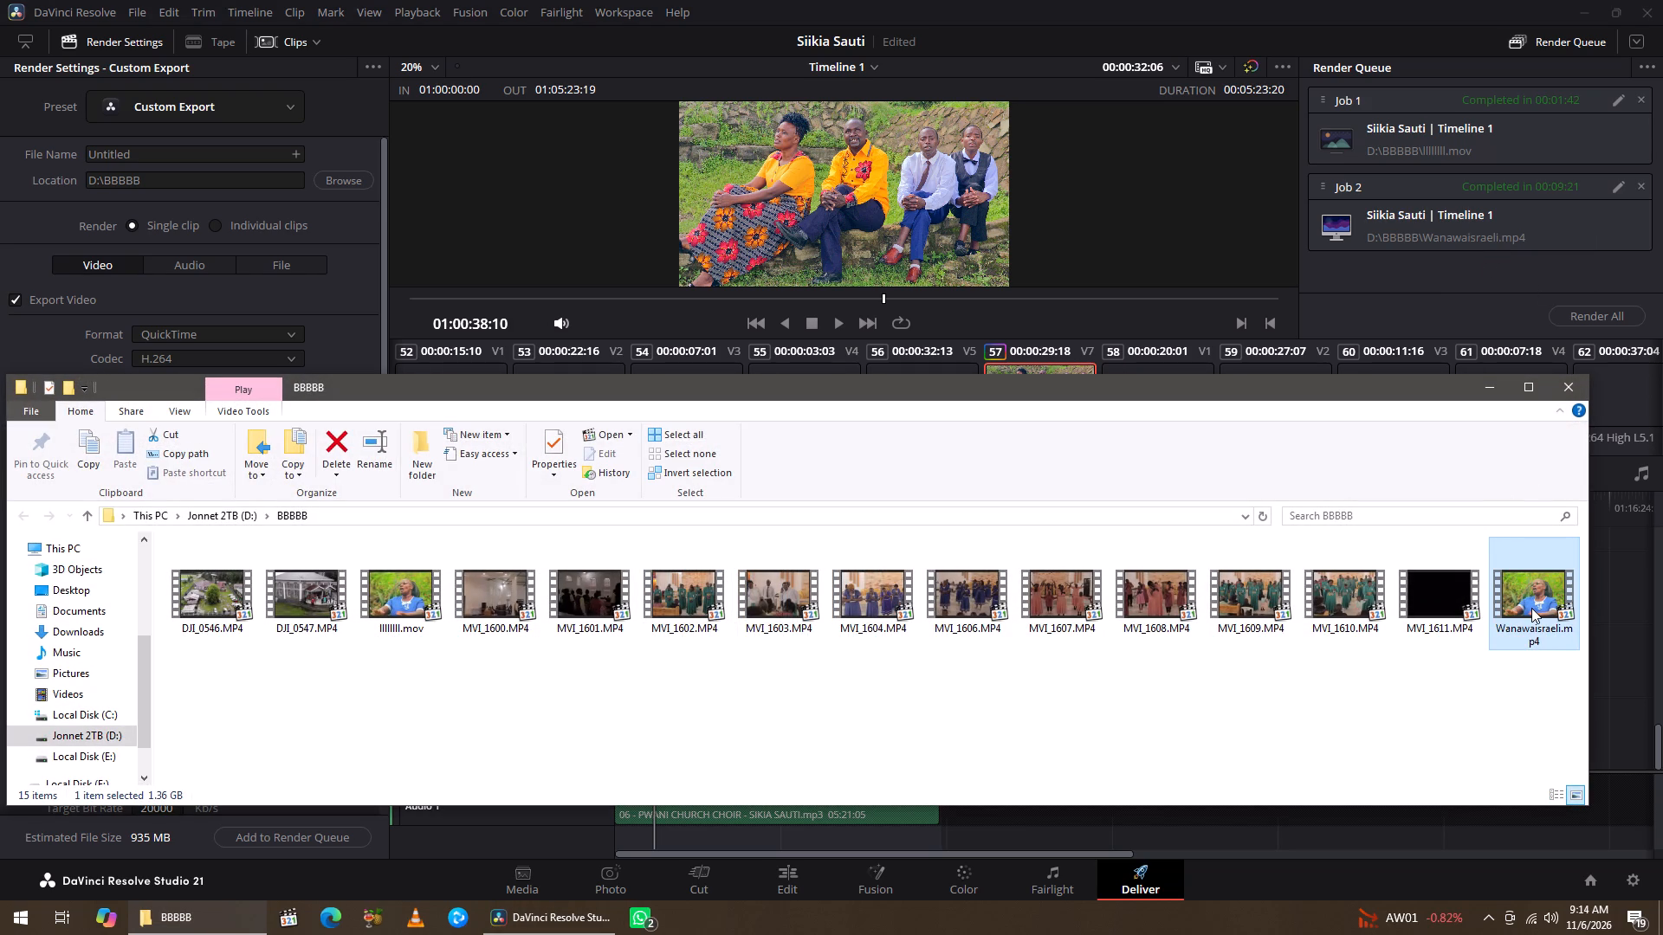
pyautogui.doubleClick(1535, 608)
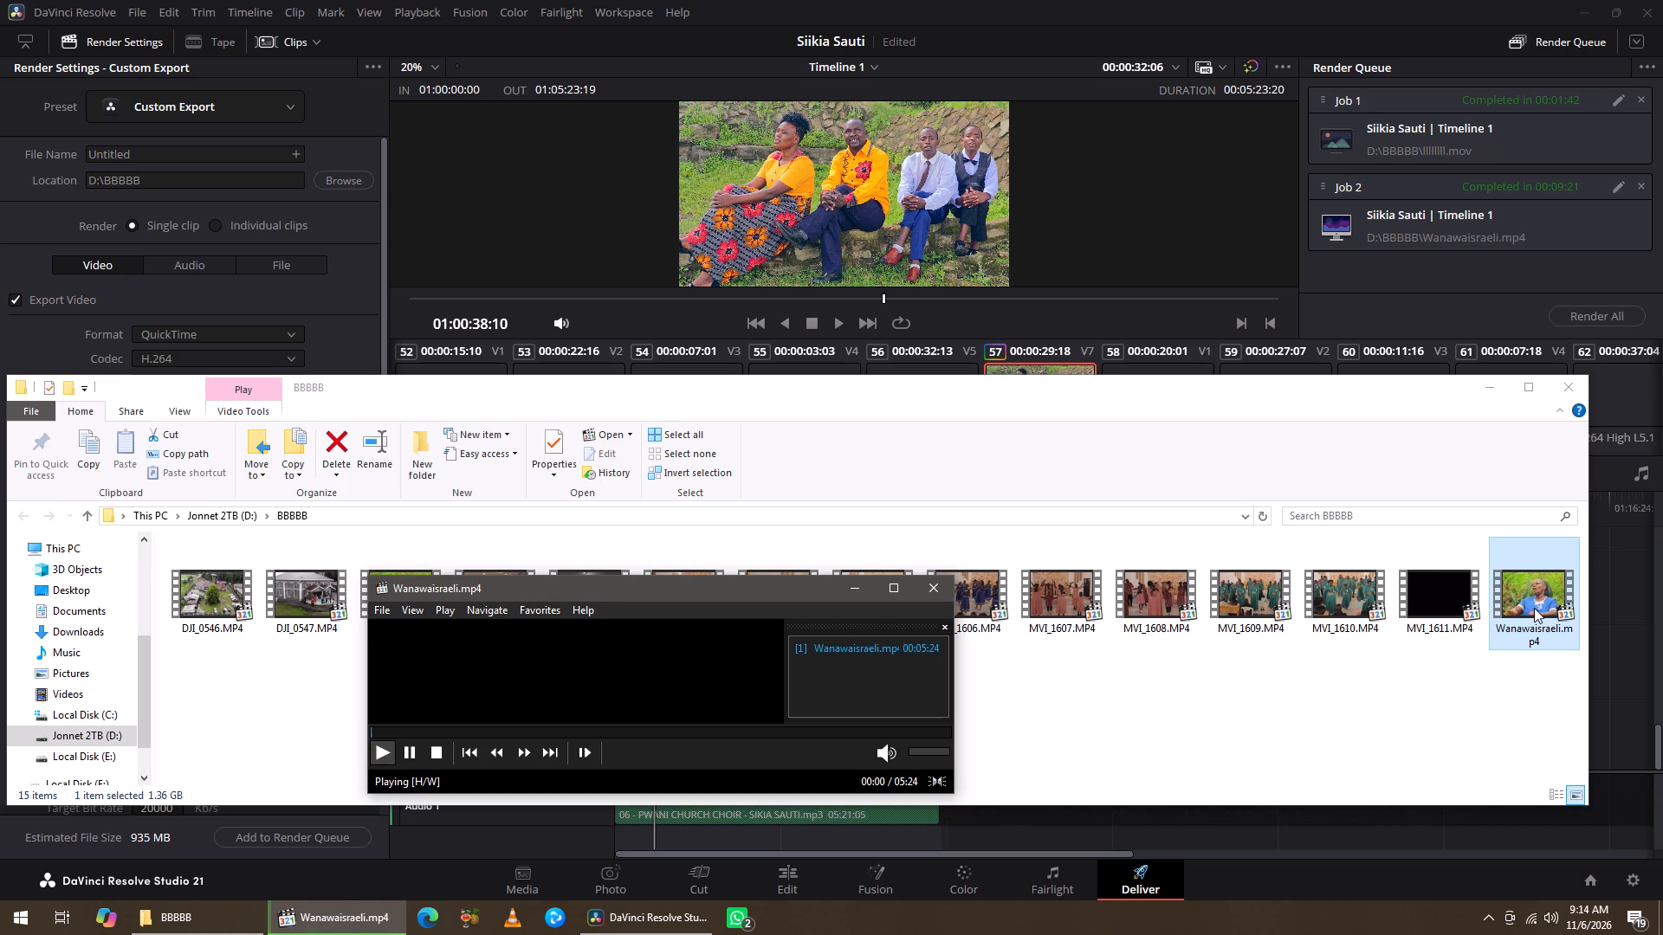
pyautogui.doubleClick(630, 677)
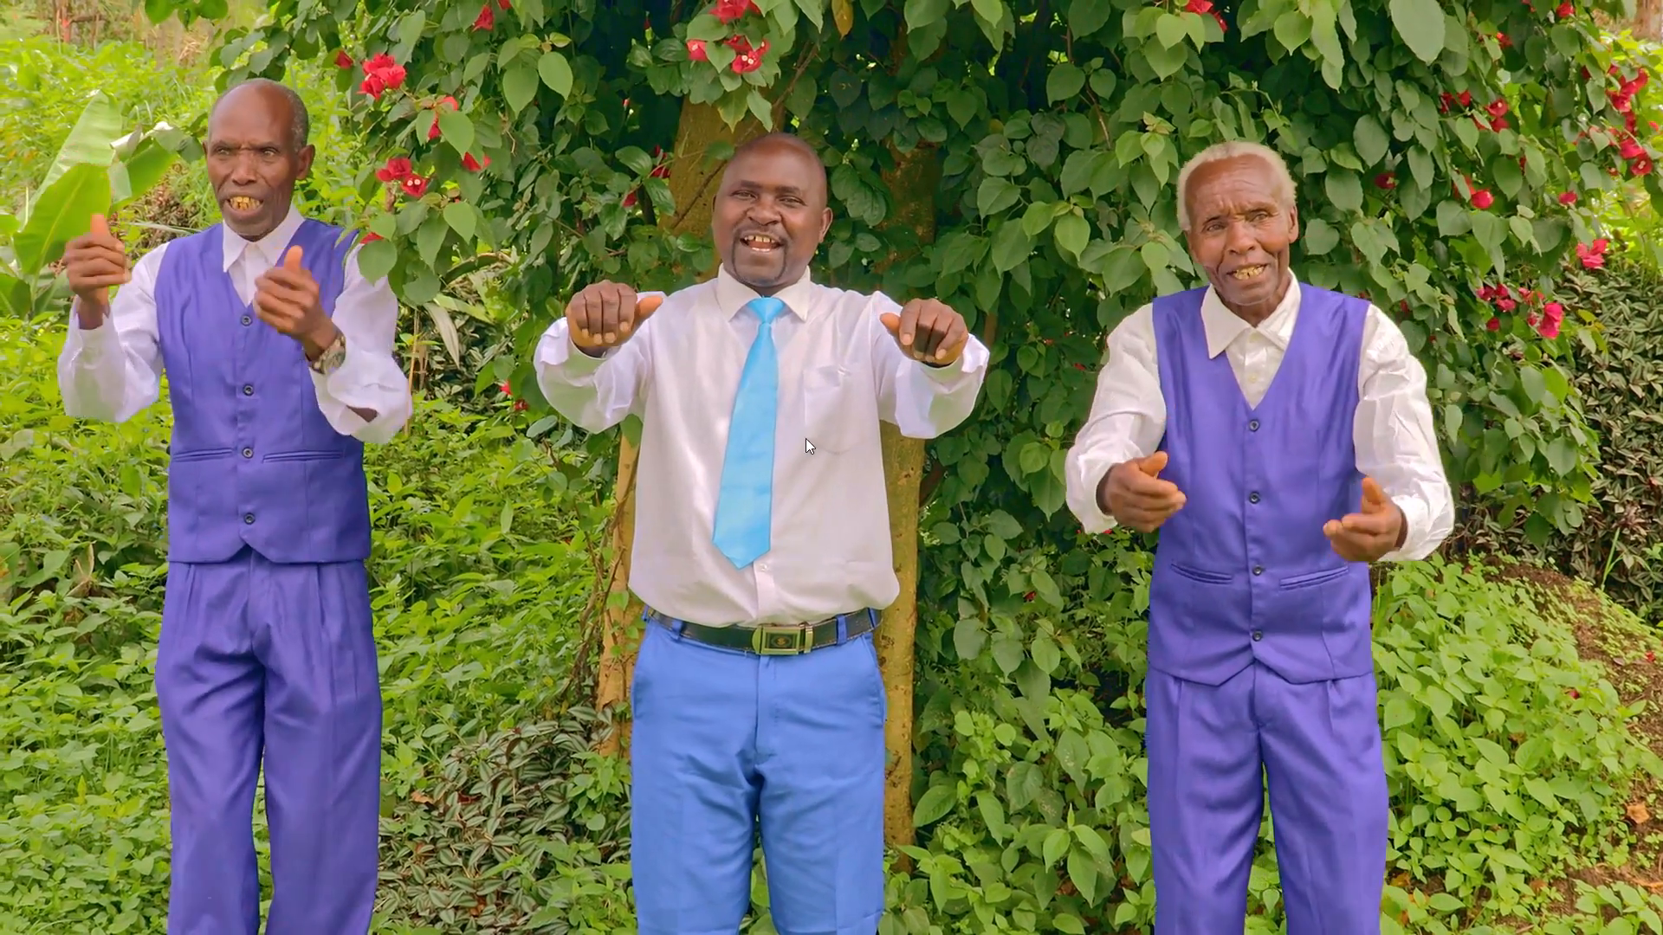
pyautogui.doubleClick(1097, 340)
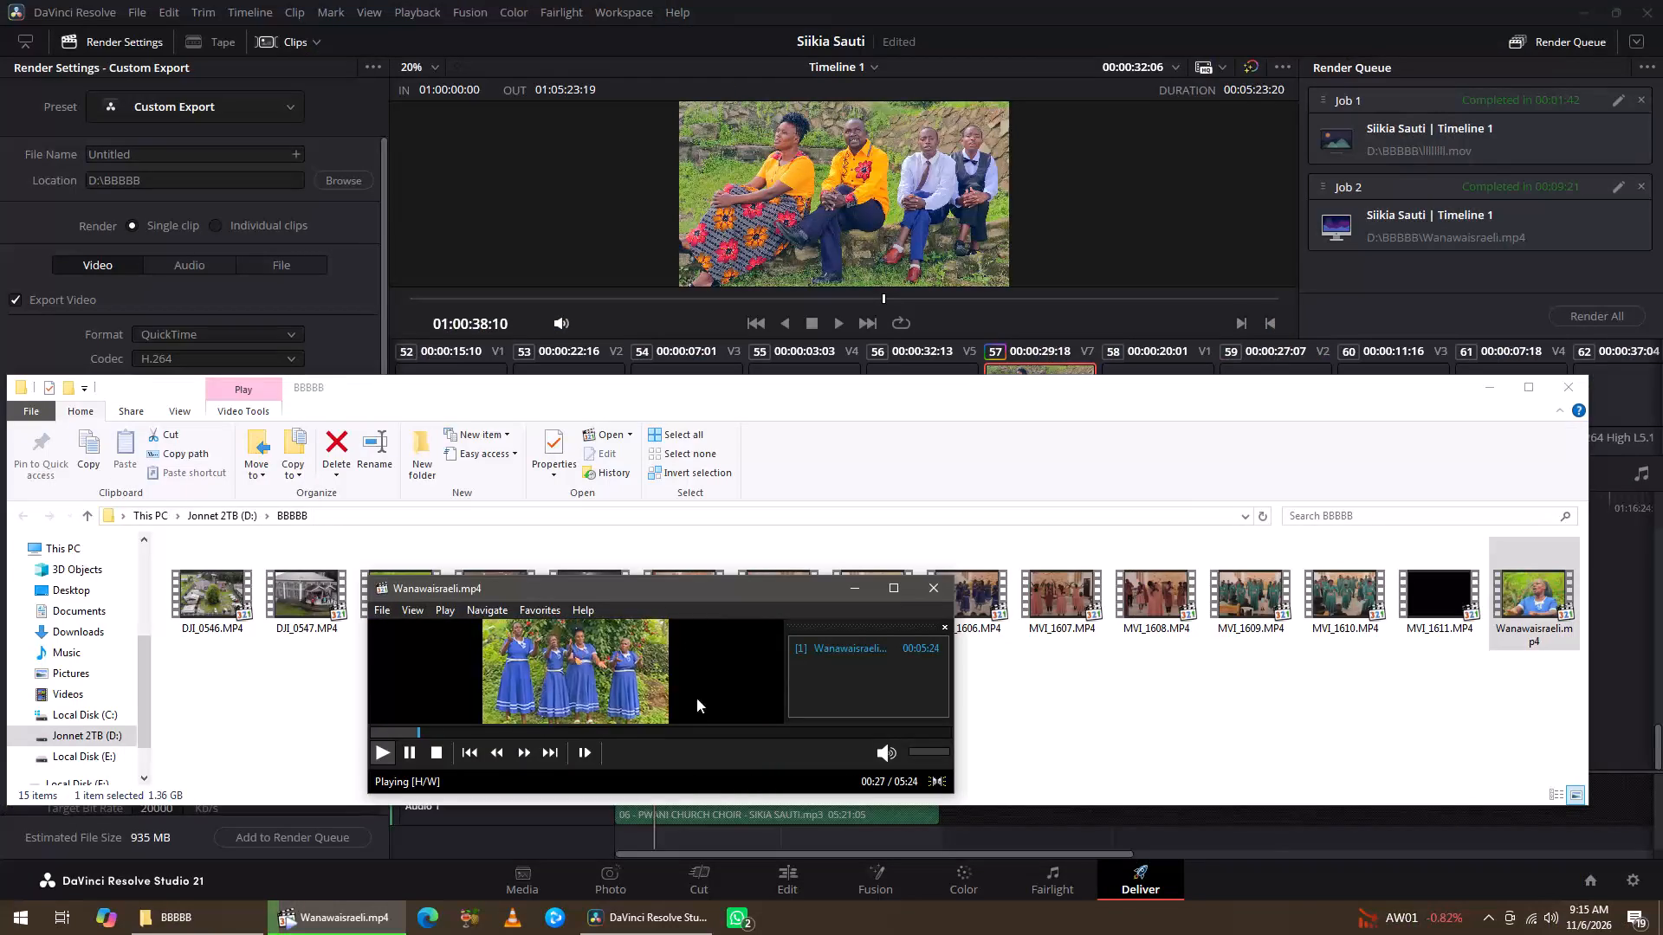
pyautogui.click(935, 590)
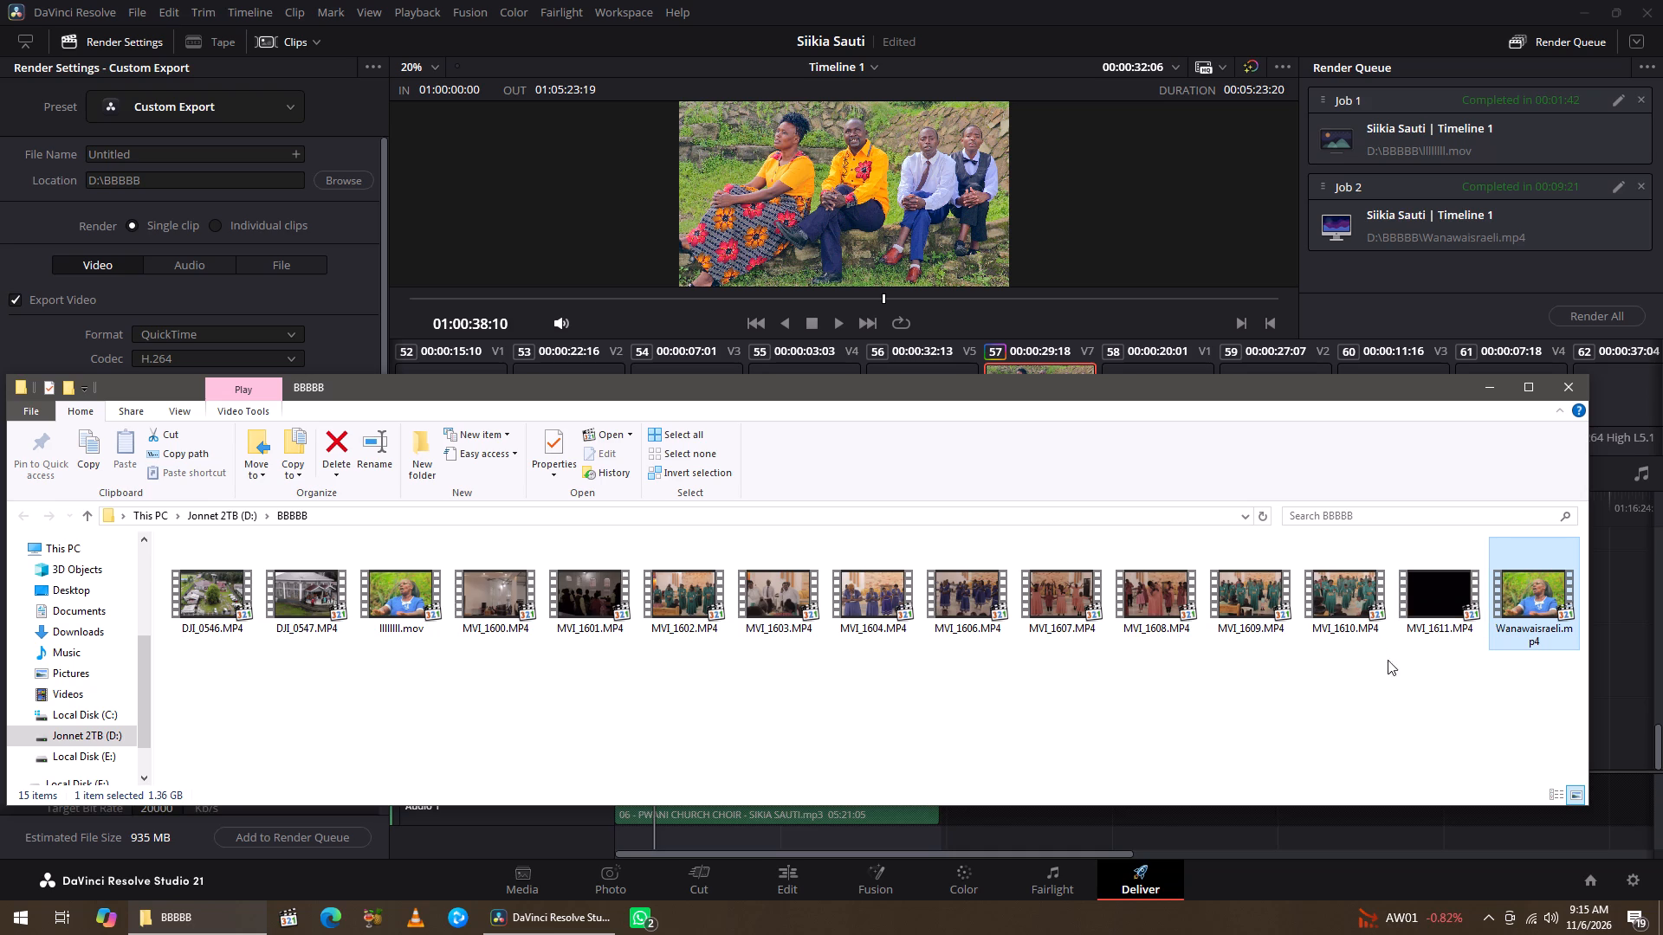
# Examine the detailed file properties of Wanawaisraeli.mp4, arranging the folder window alongside the properties.
pyautogui.moveTo(1256, 390); pyautogui.dragTo(1272, 738)
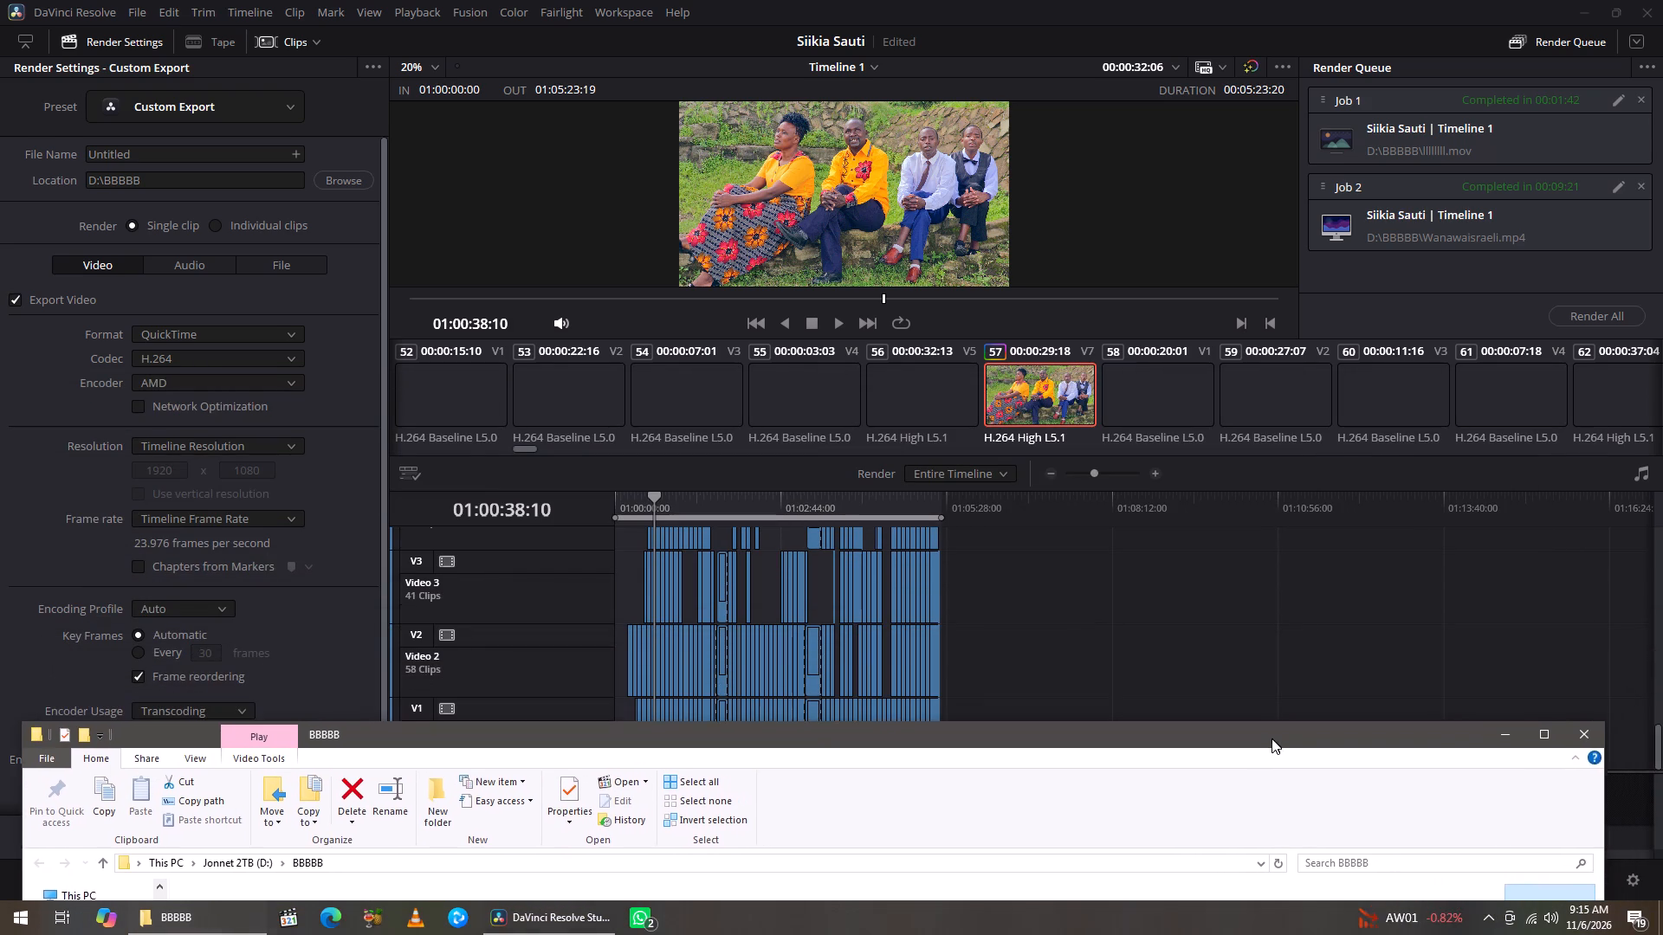
pyautogui.moveTo(1272, 738); pyautogui.dragTo(1247, 789)
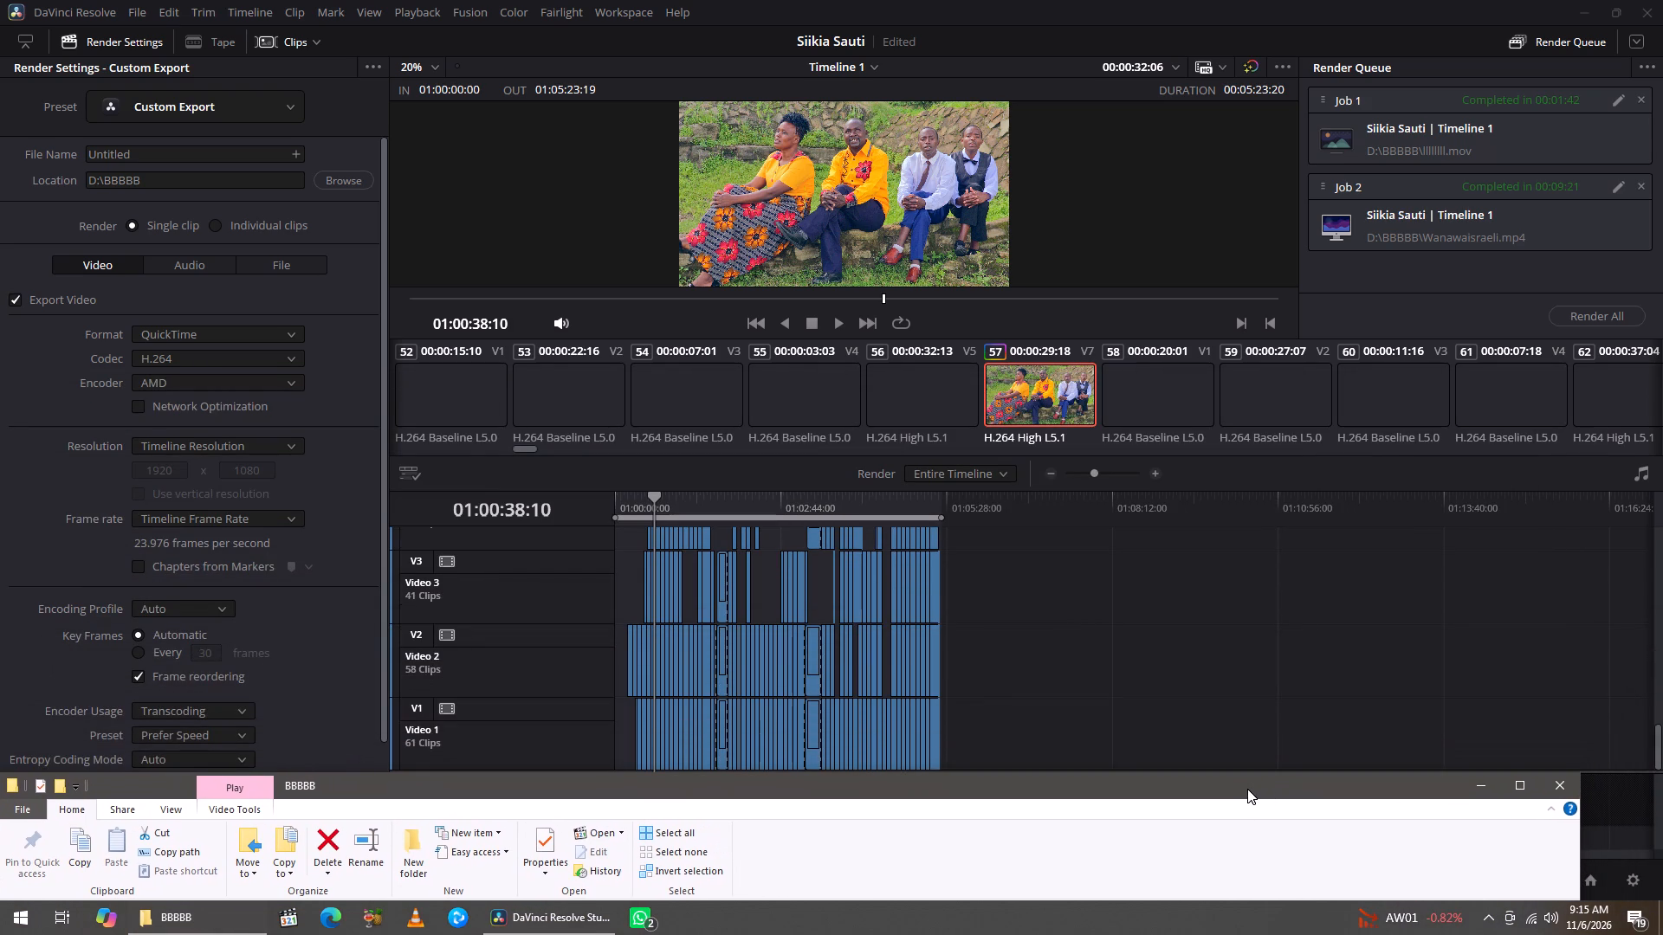
pyautogui.moveTo(1247, 789); pyautogui.dragTo(1083, 237)
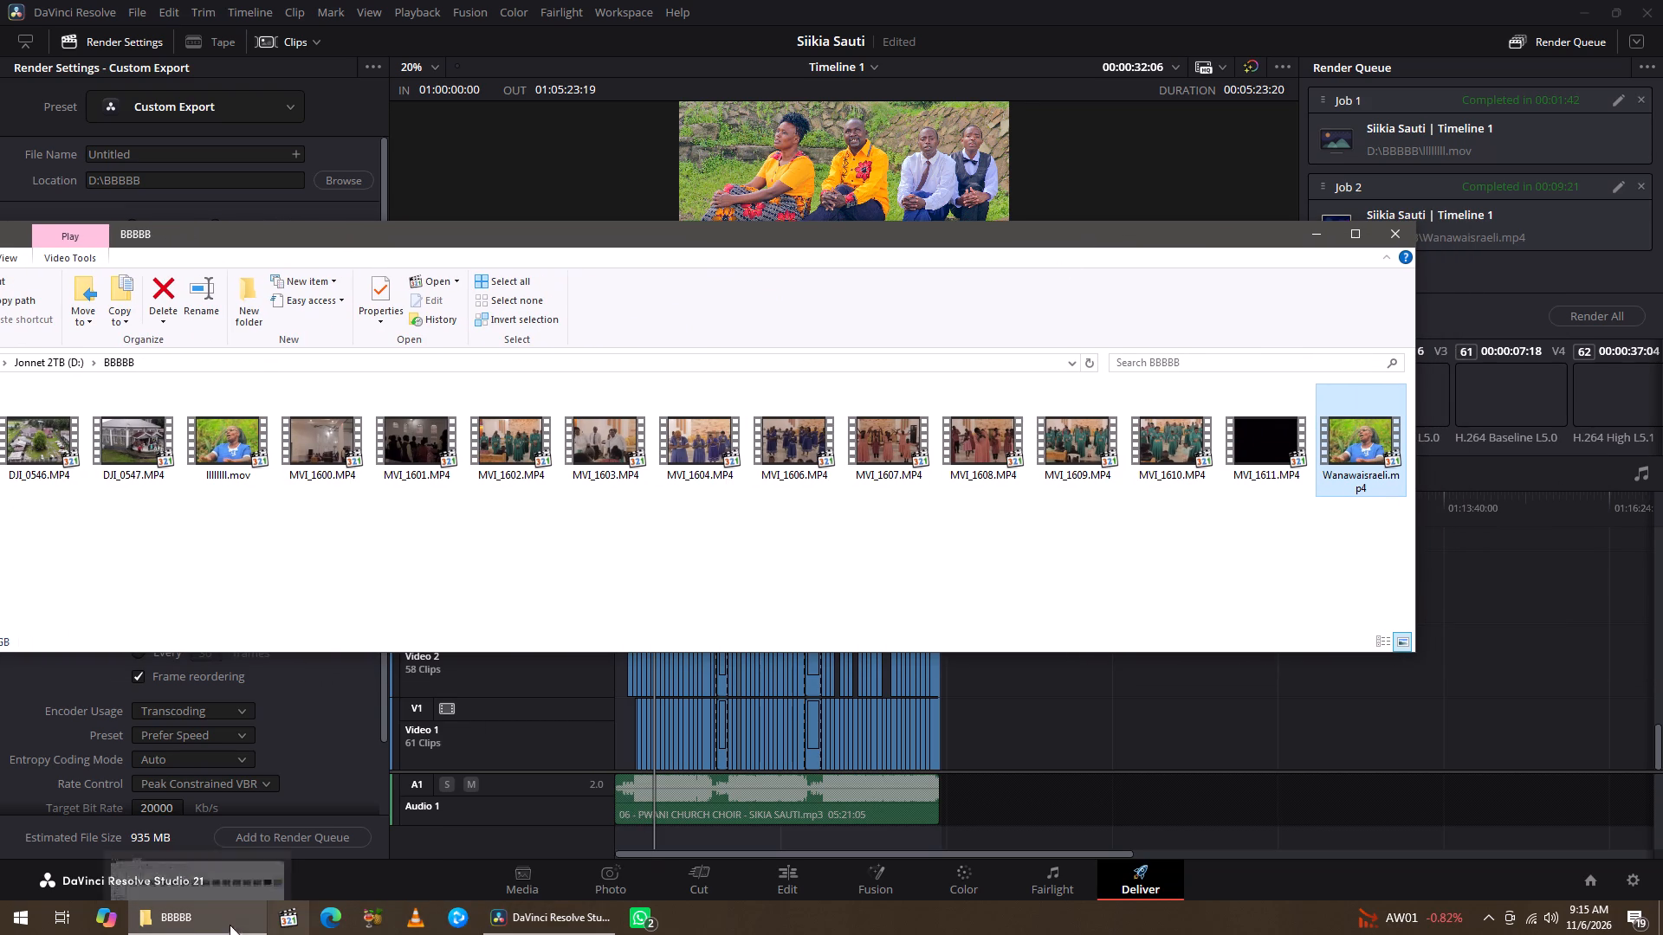
pyautogui.rightClick(1372, 448)
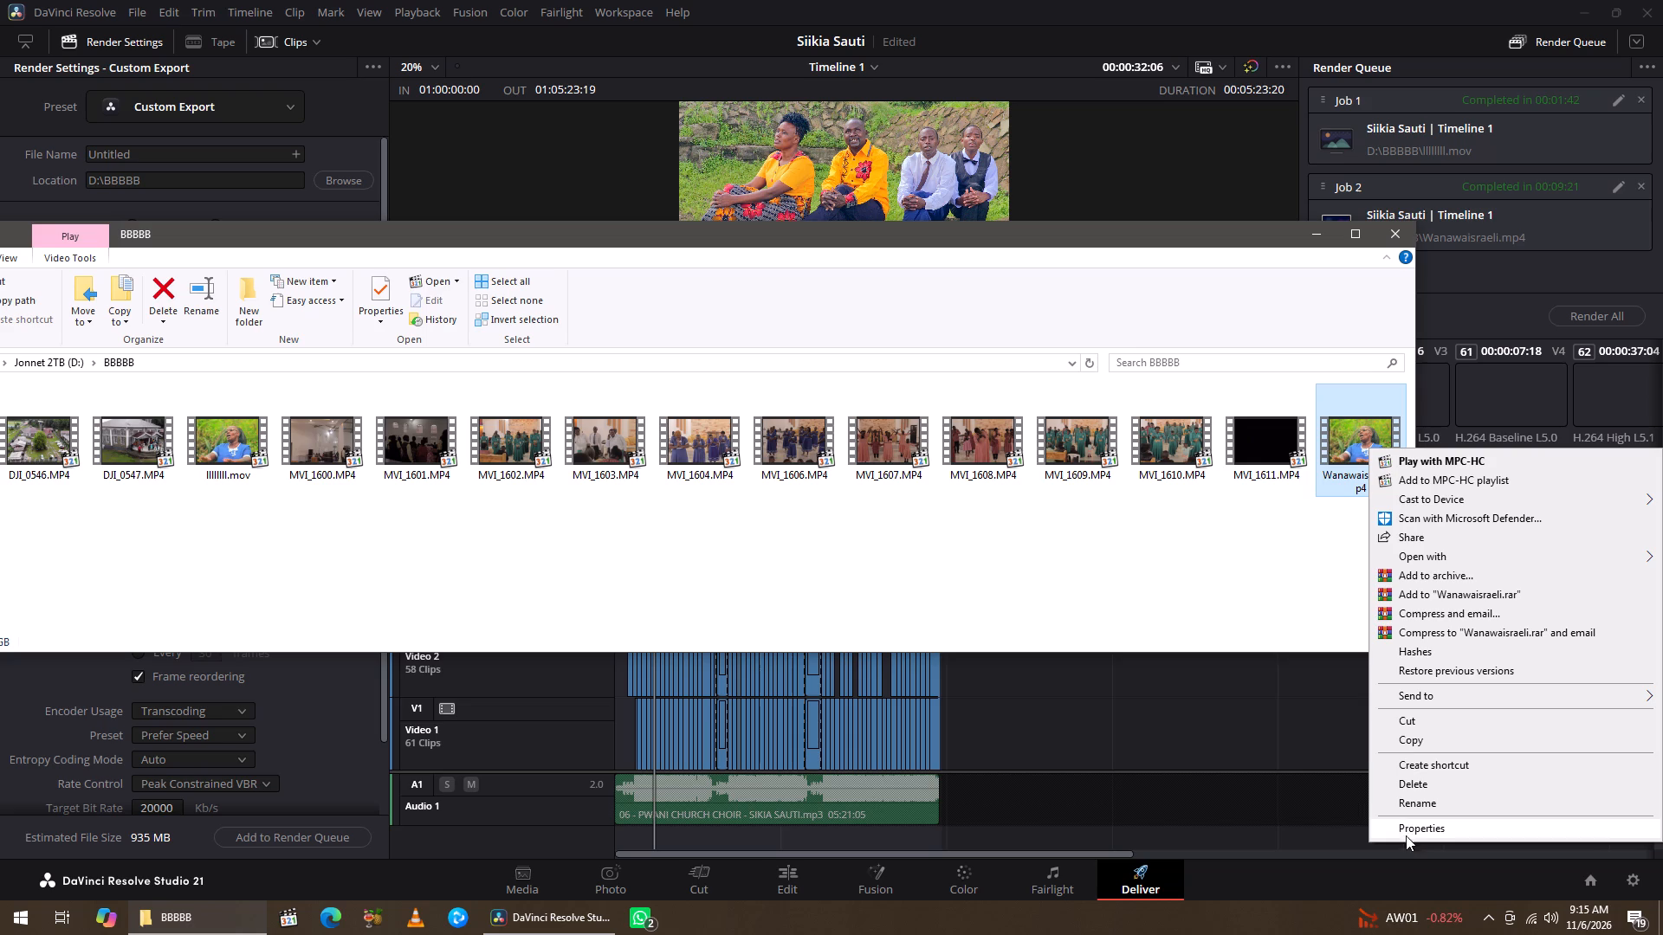
pyautogui.click(1414, 826)
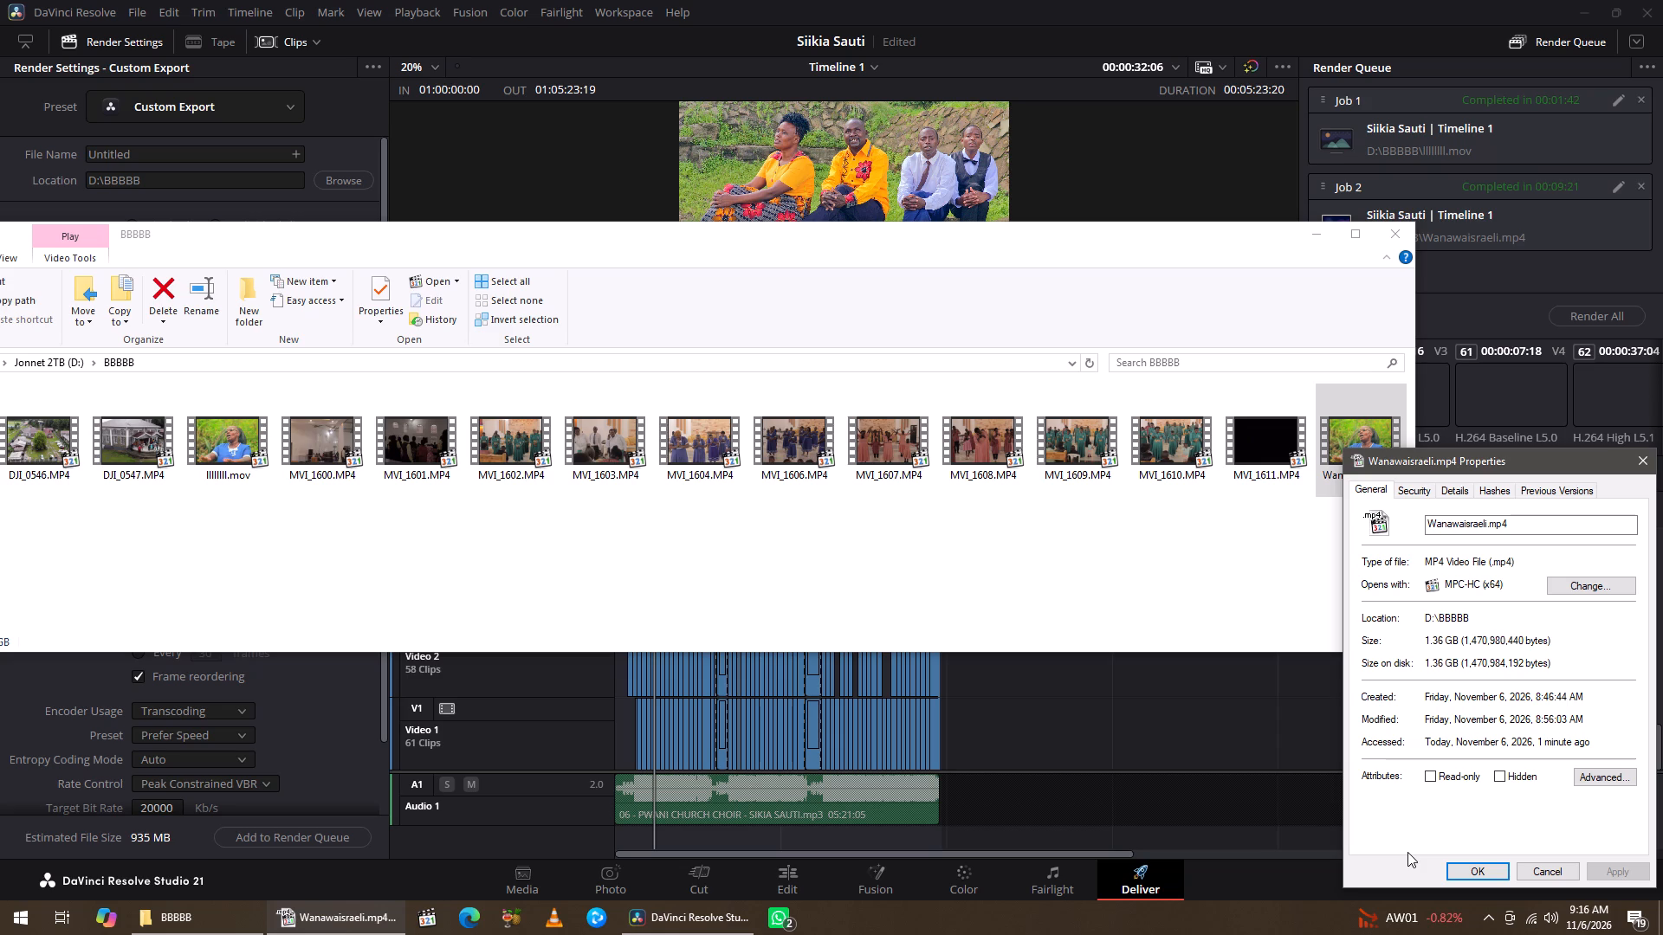
pyautogui.click(1457, 490)
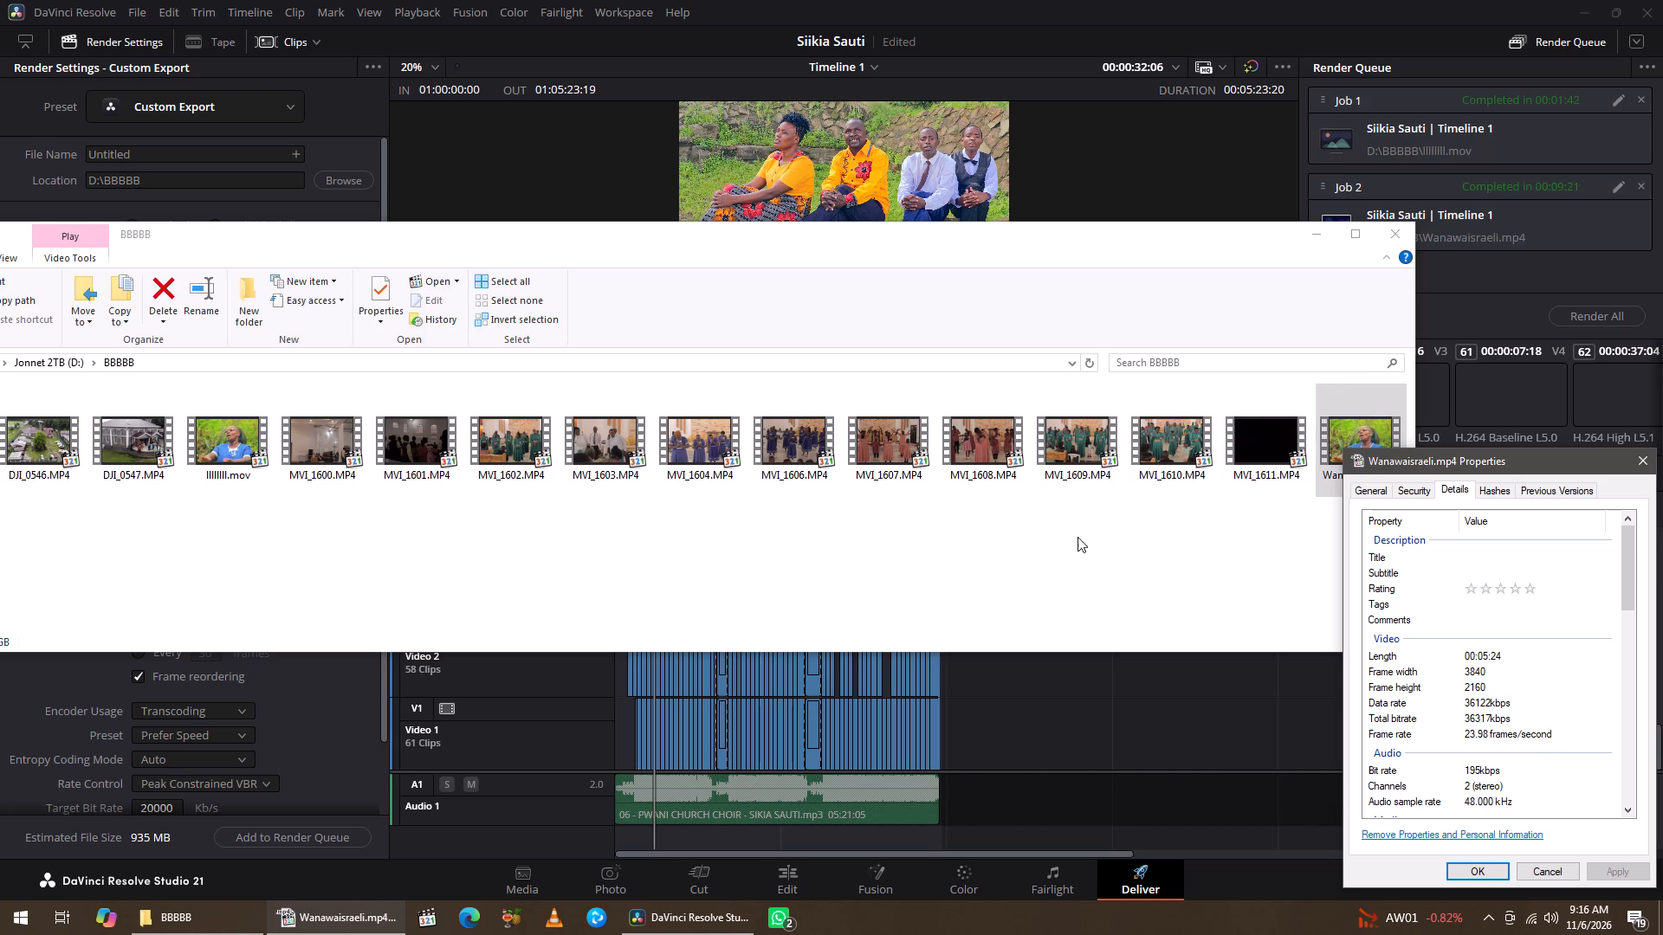
pyautogui.moveTo(714, 230); pyautogui.dragTo(715, 229)
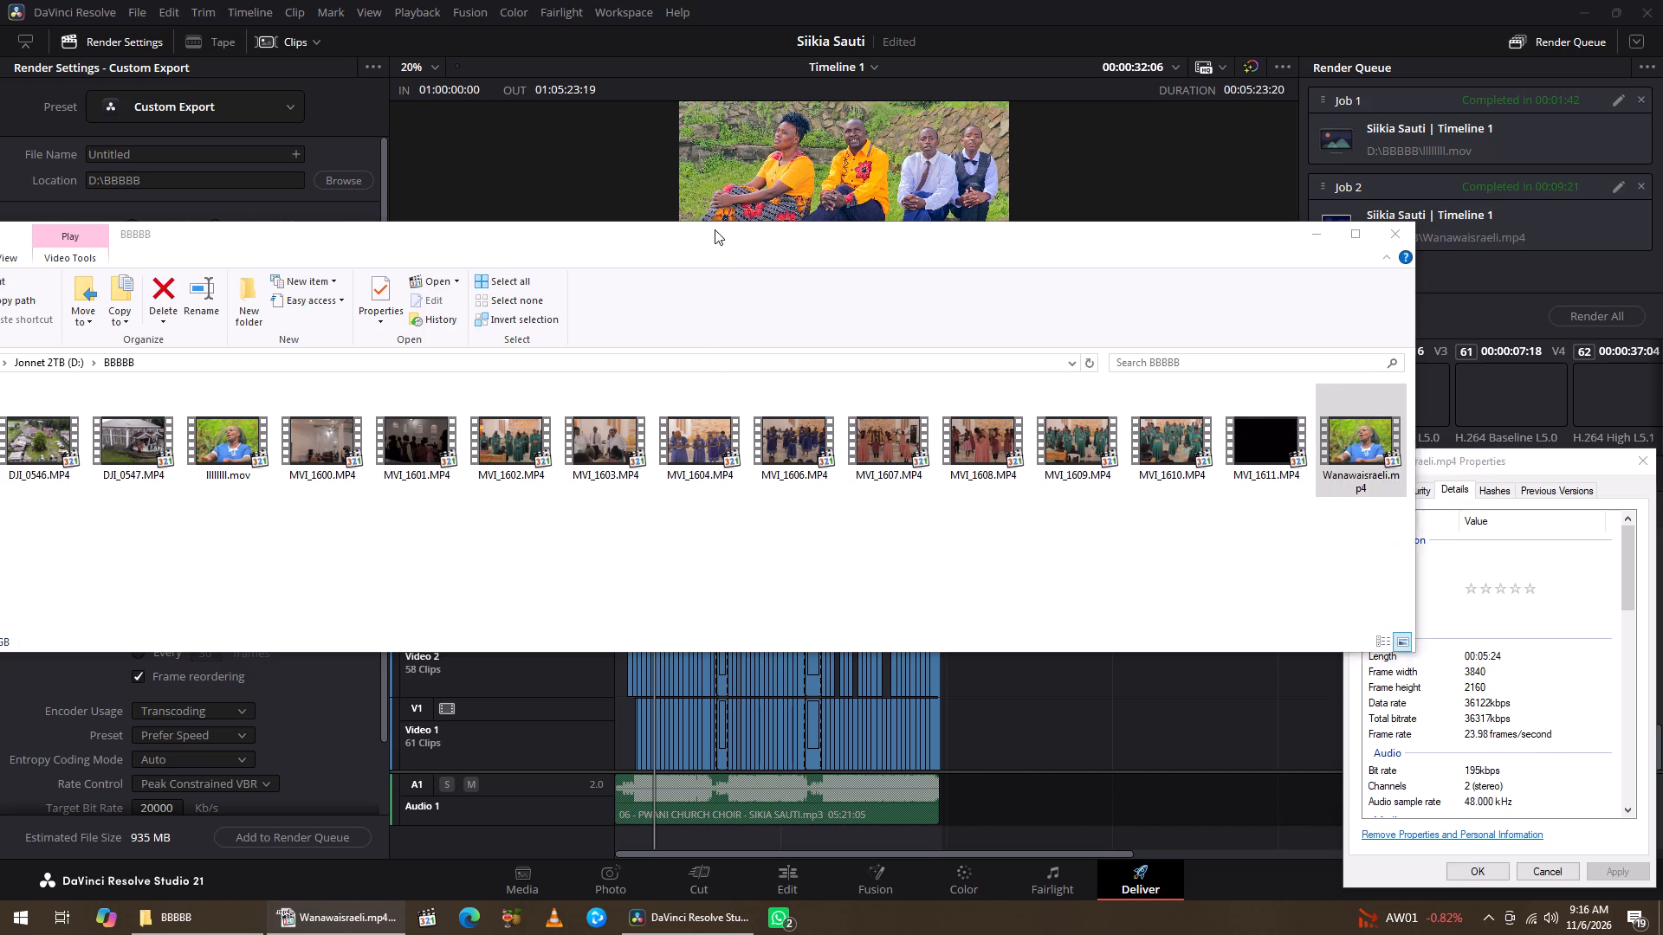
pyautogui.moveTo(715, 229); pyautogui.dragTo(869, 143)
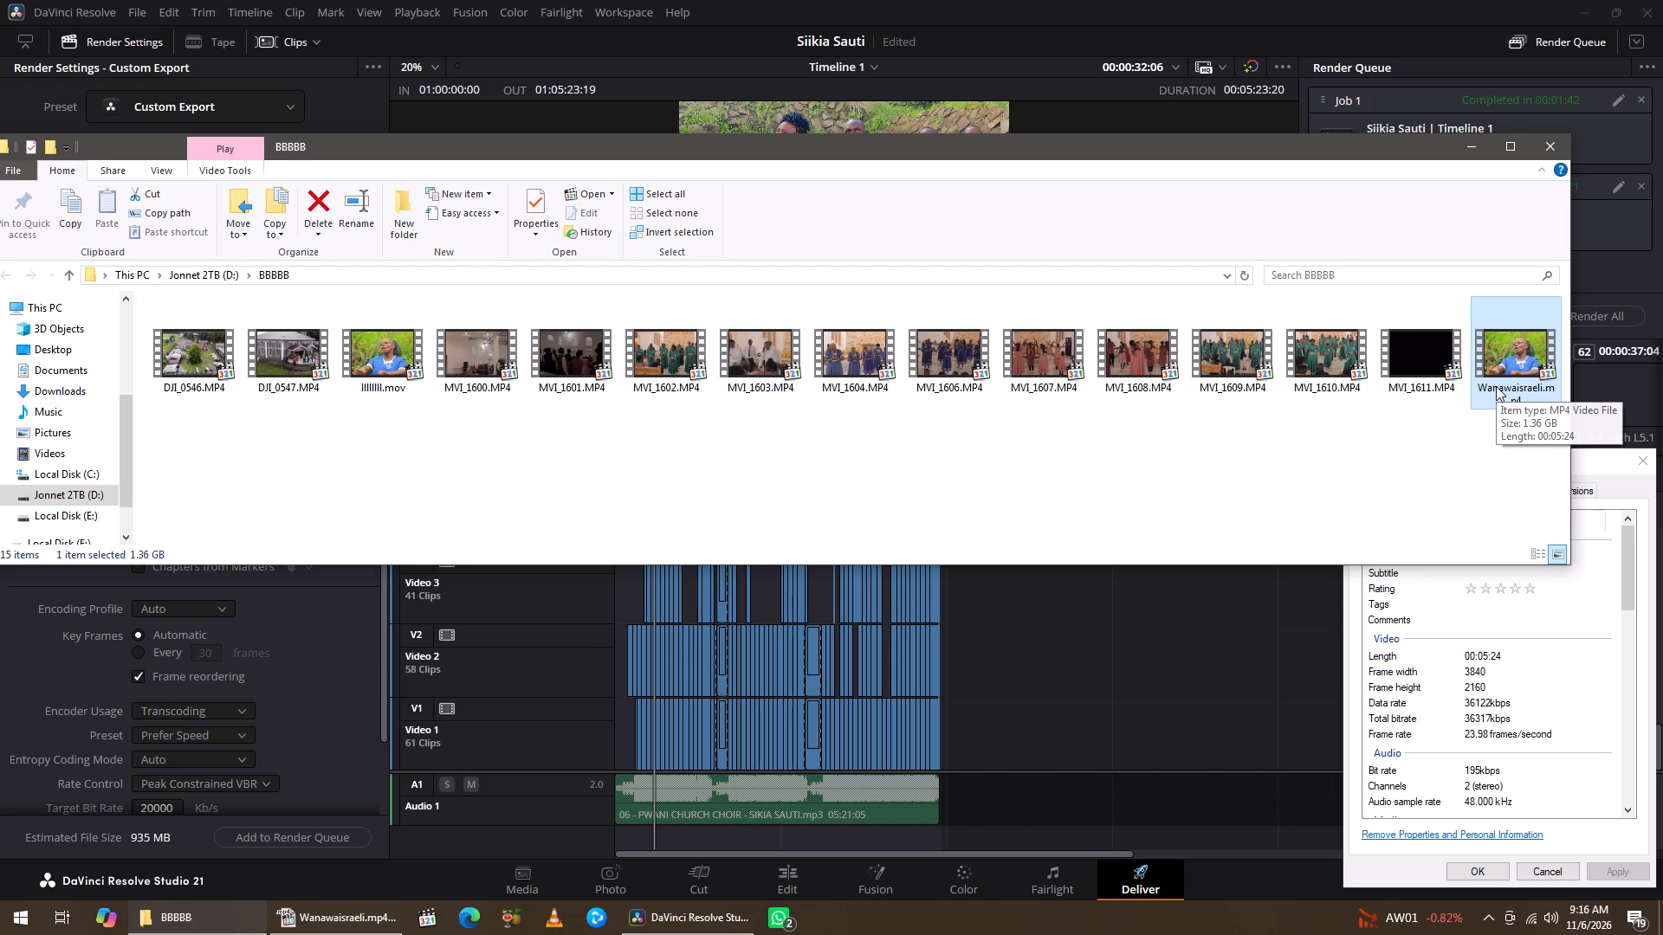
# Open a second File Explorer window showing the BBBBB folder on the Jonnet 2TB (D:) drive.
pyautogui.rightClick(198, 922)
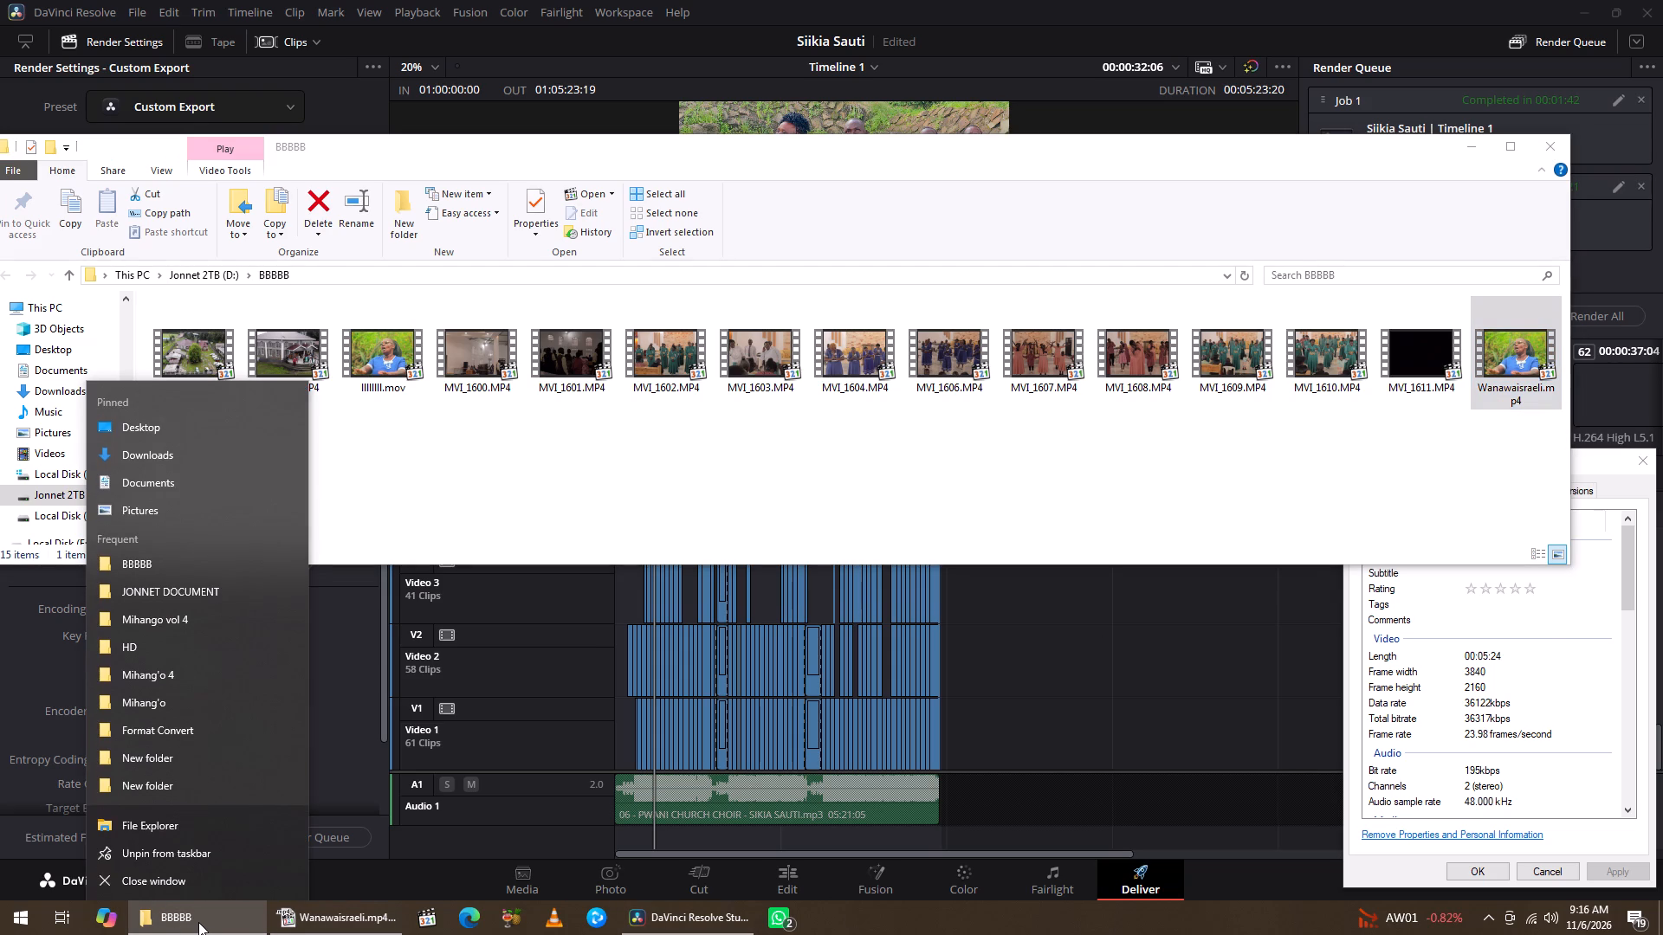
pyautogui.click(156, 826)
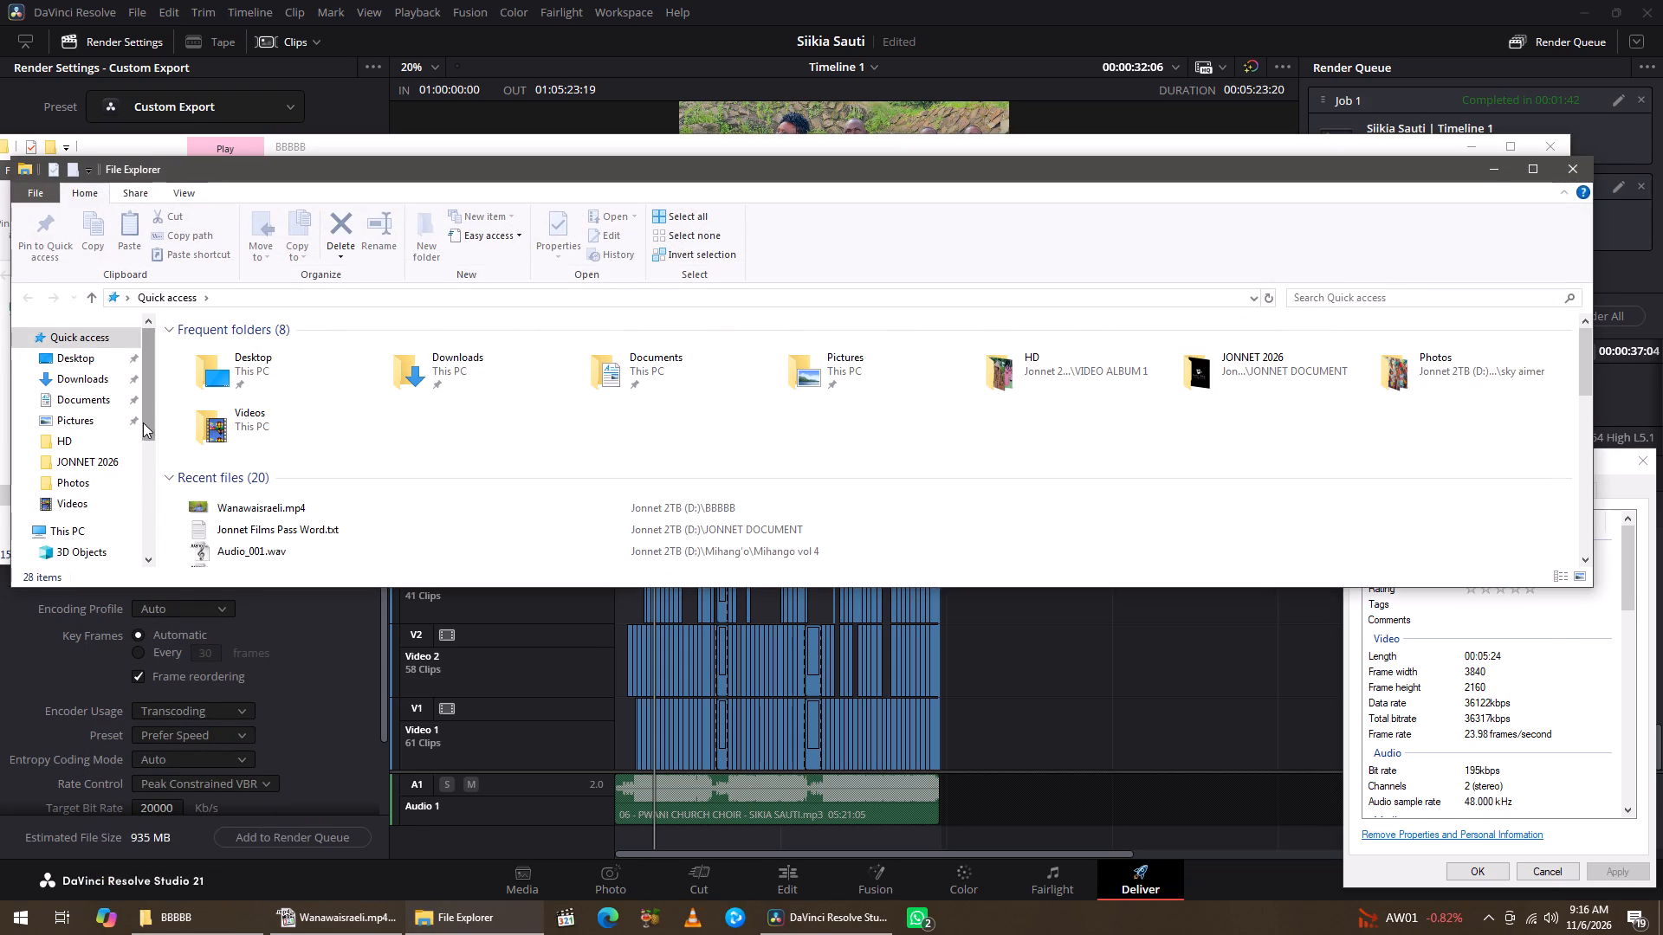
pyautogui.scroll(-12, 66, 487)
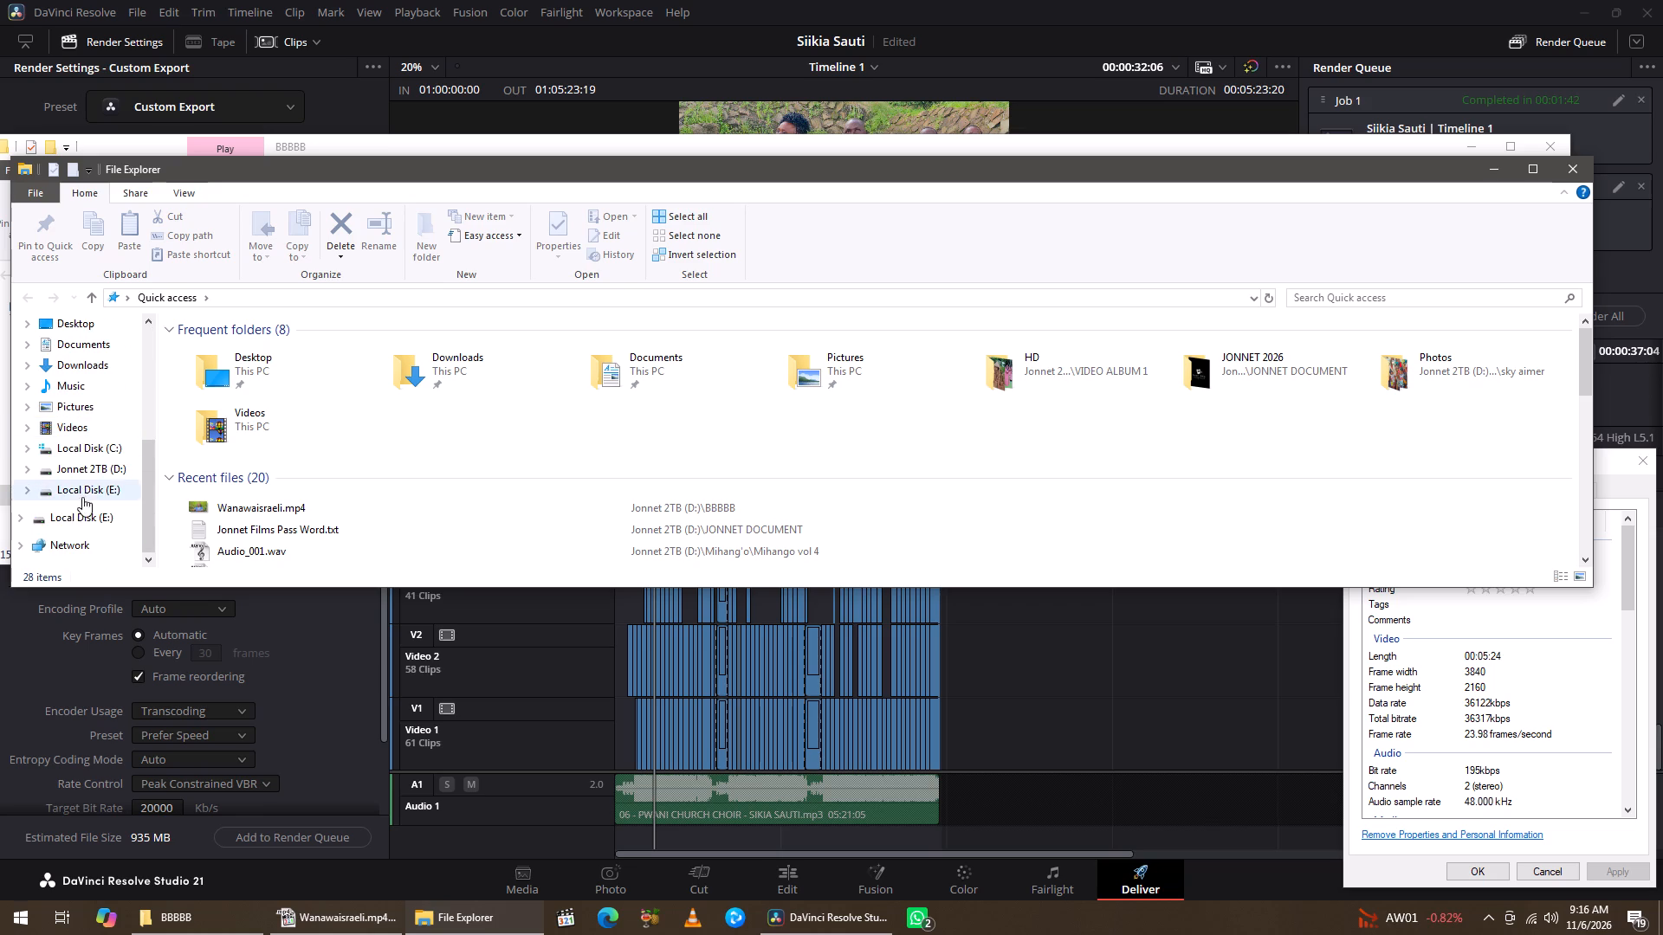
pyautogui.click(87, 469)
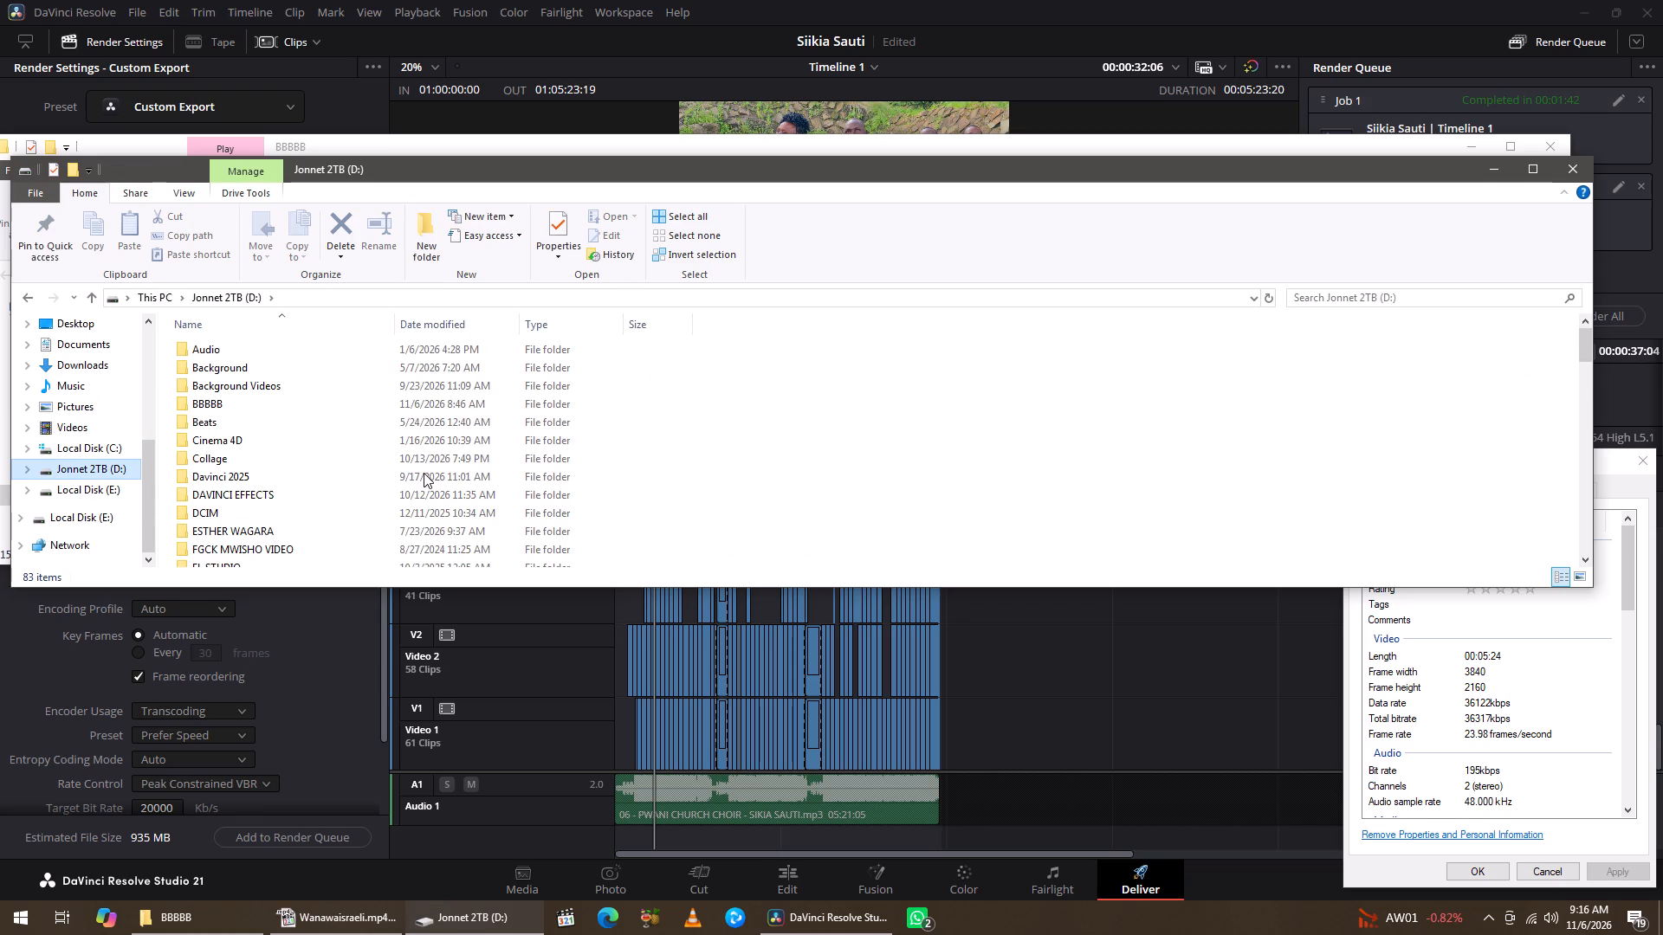
pyautogui.doubleClick(243, 403)
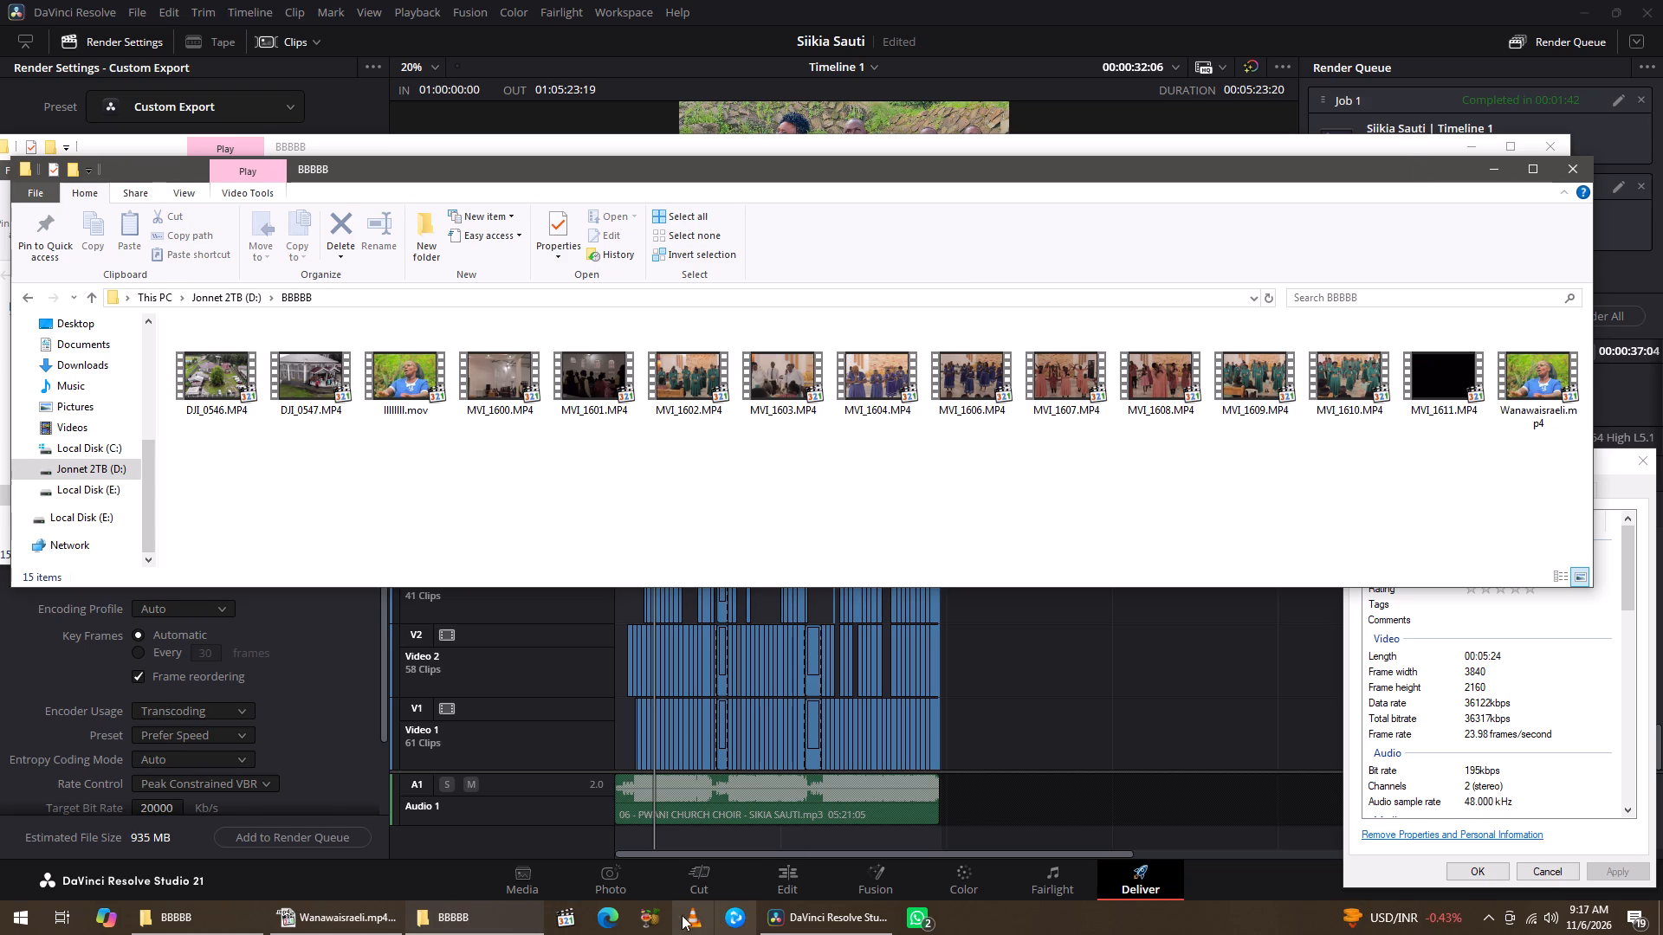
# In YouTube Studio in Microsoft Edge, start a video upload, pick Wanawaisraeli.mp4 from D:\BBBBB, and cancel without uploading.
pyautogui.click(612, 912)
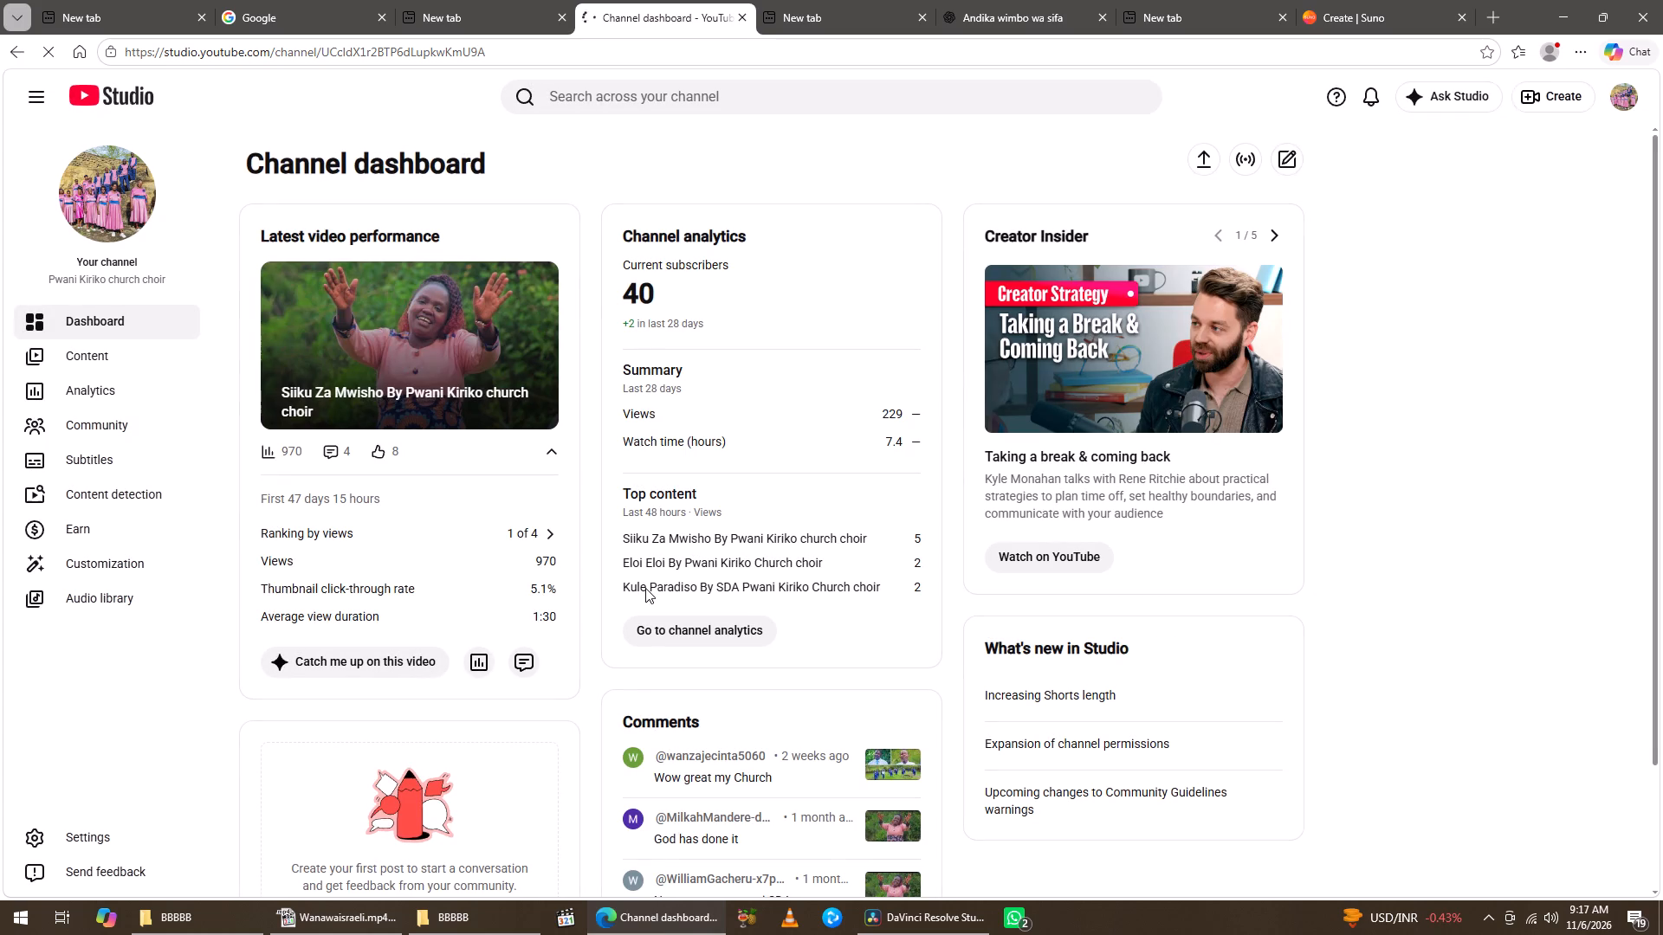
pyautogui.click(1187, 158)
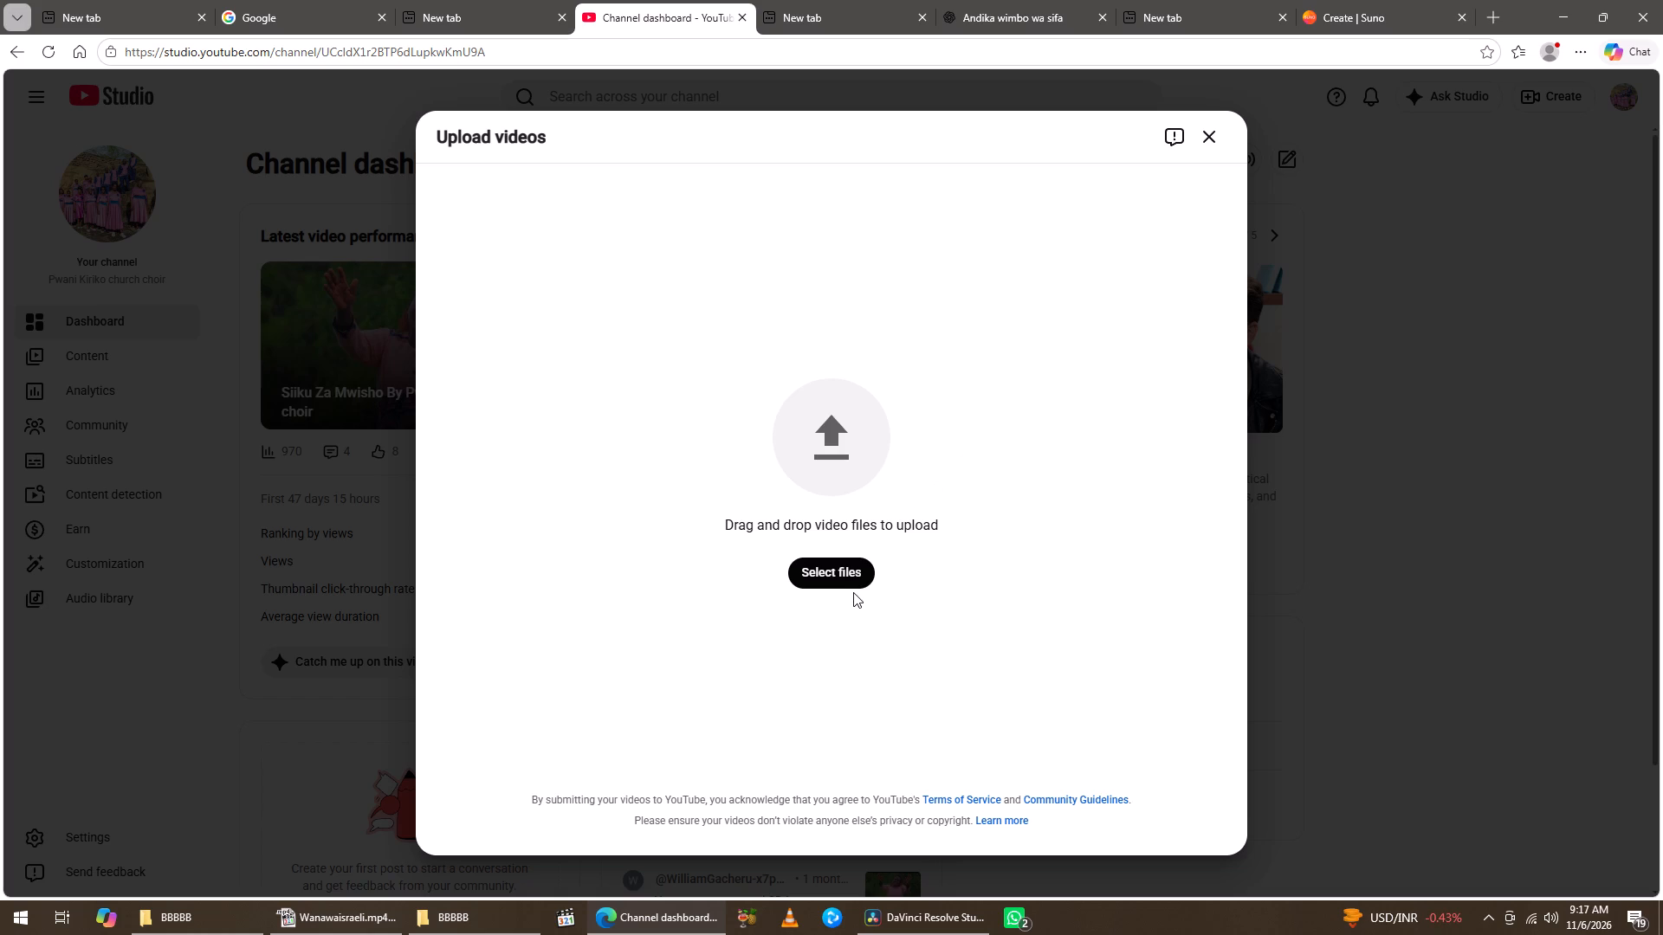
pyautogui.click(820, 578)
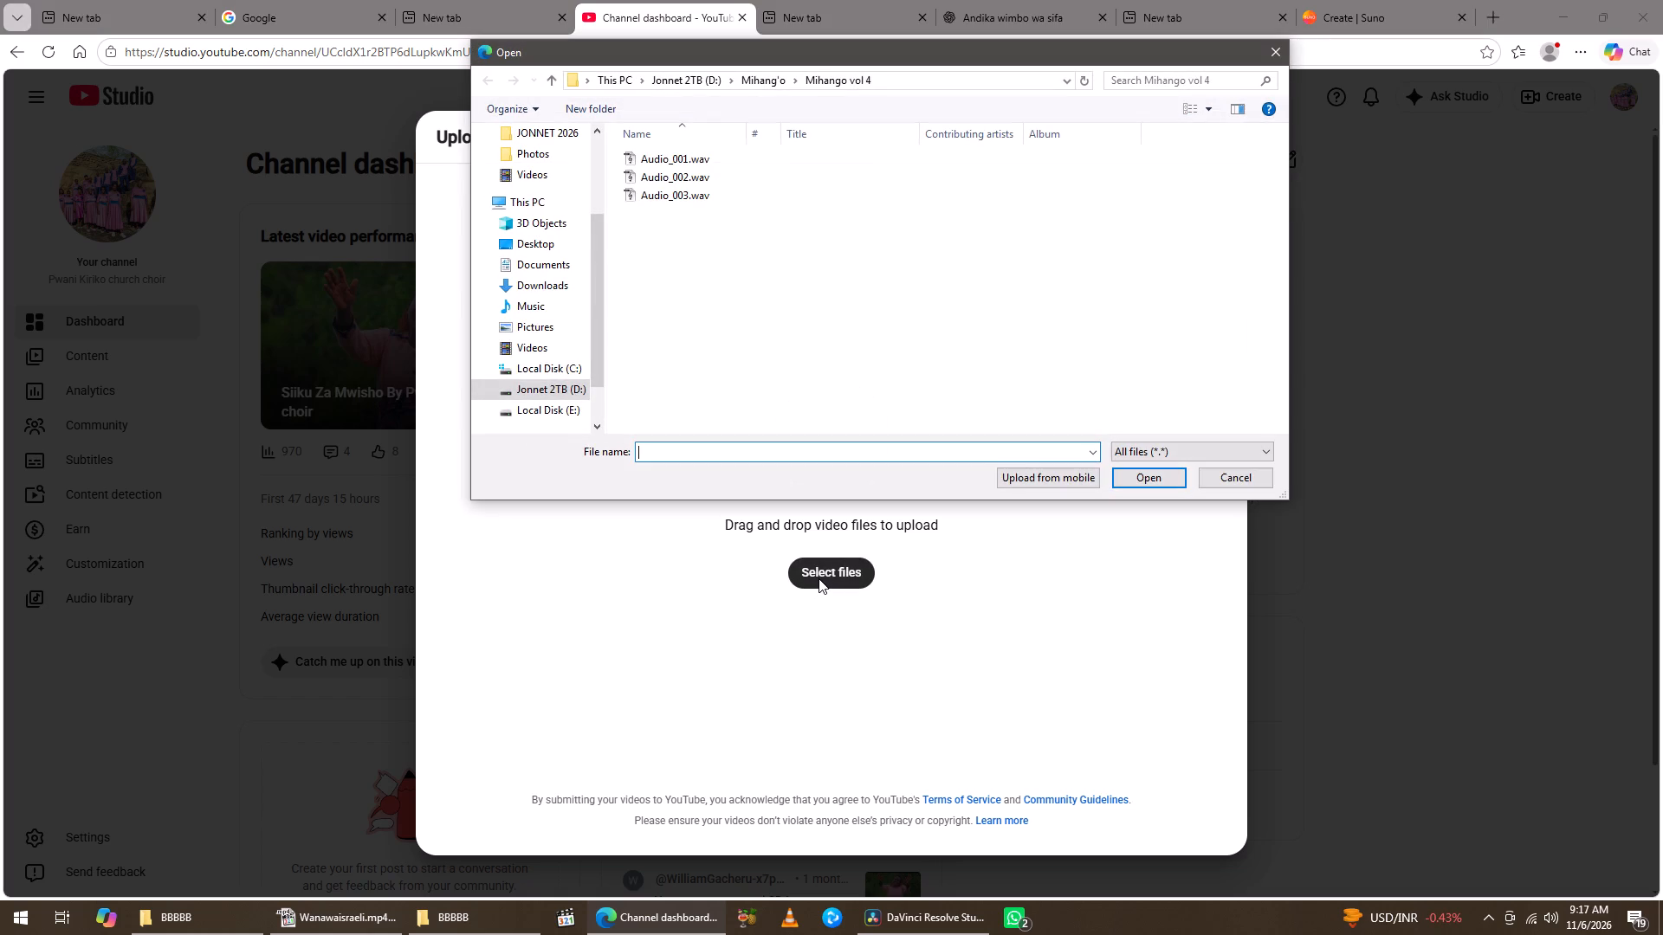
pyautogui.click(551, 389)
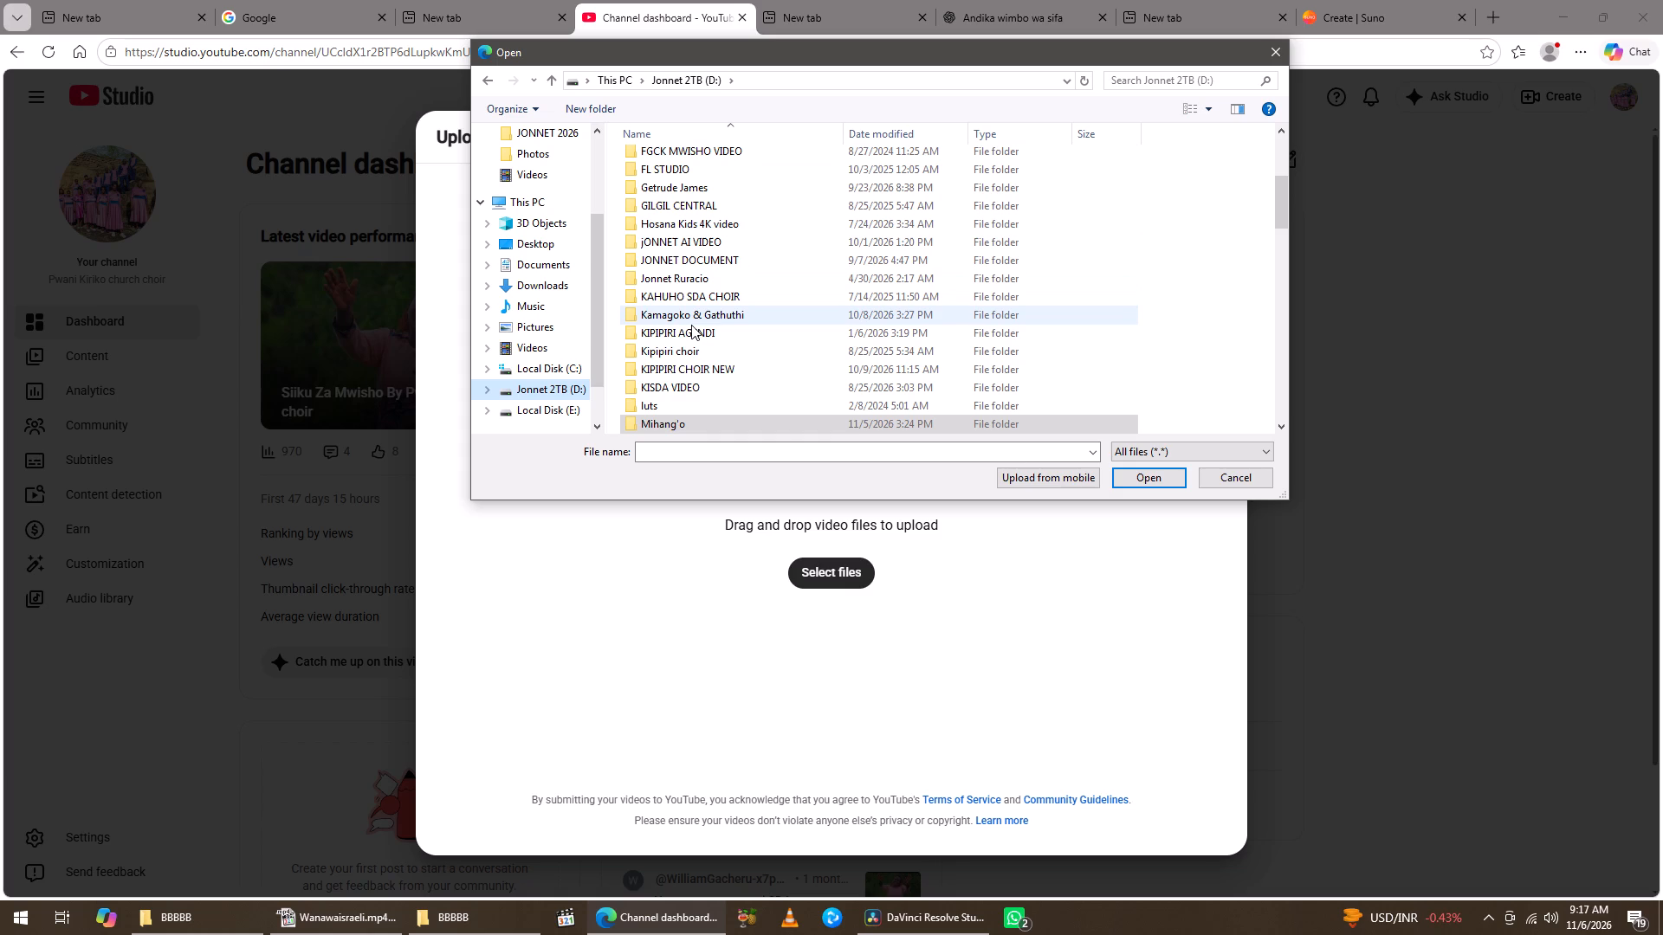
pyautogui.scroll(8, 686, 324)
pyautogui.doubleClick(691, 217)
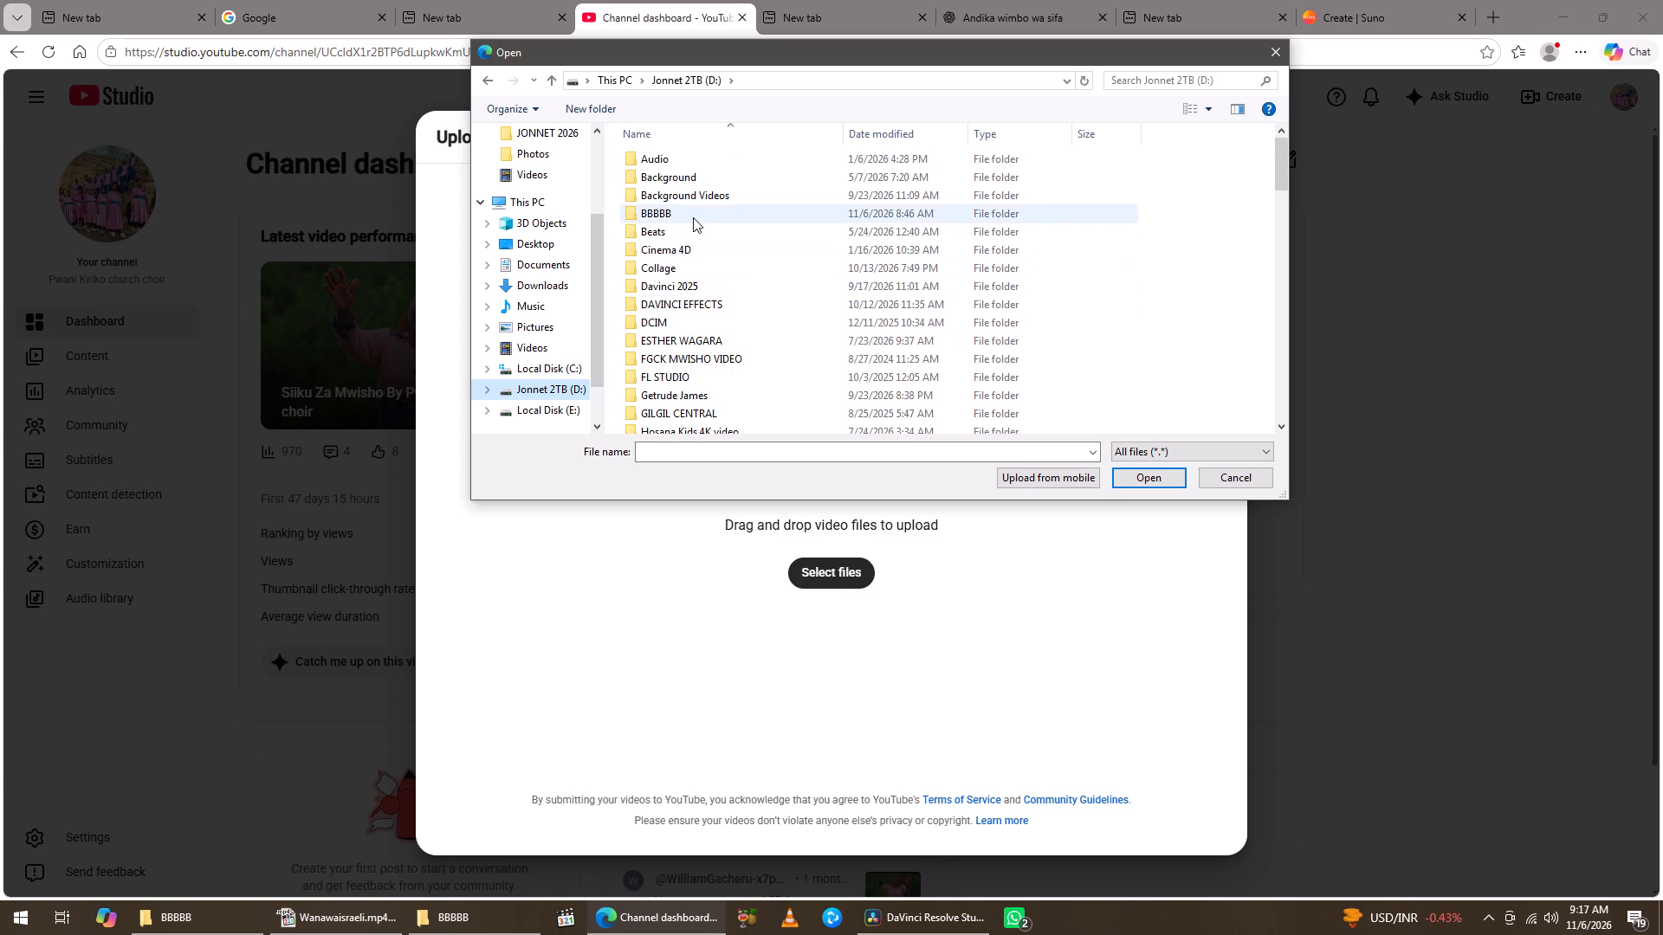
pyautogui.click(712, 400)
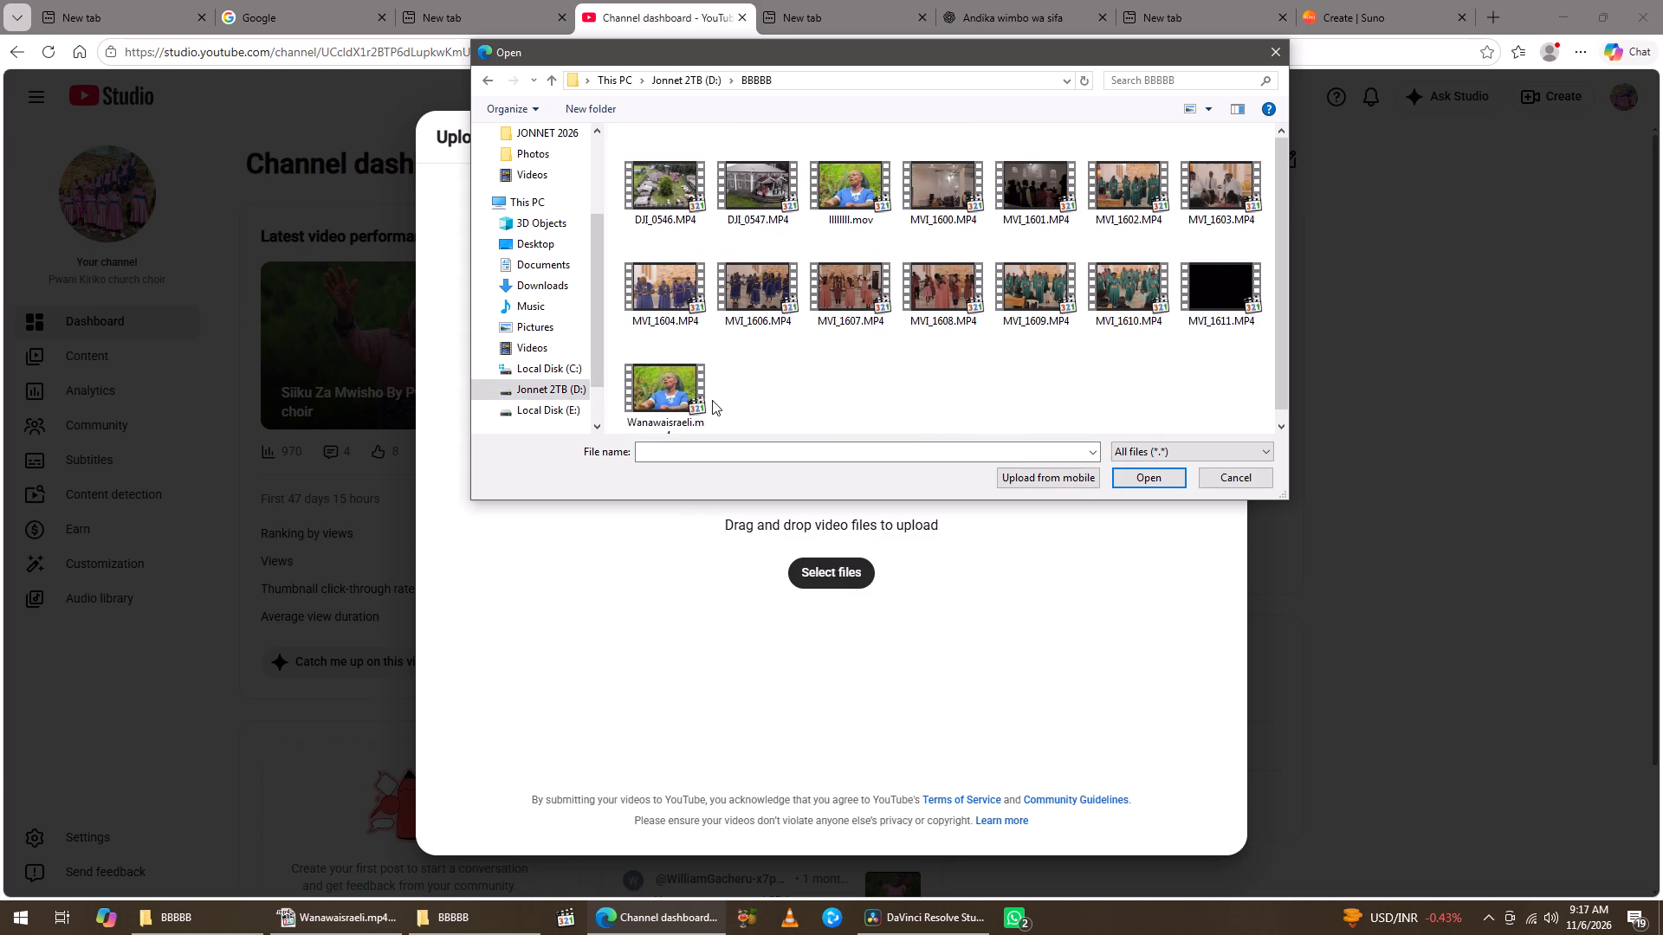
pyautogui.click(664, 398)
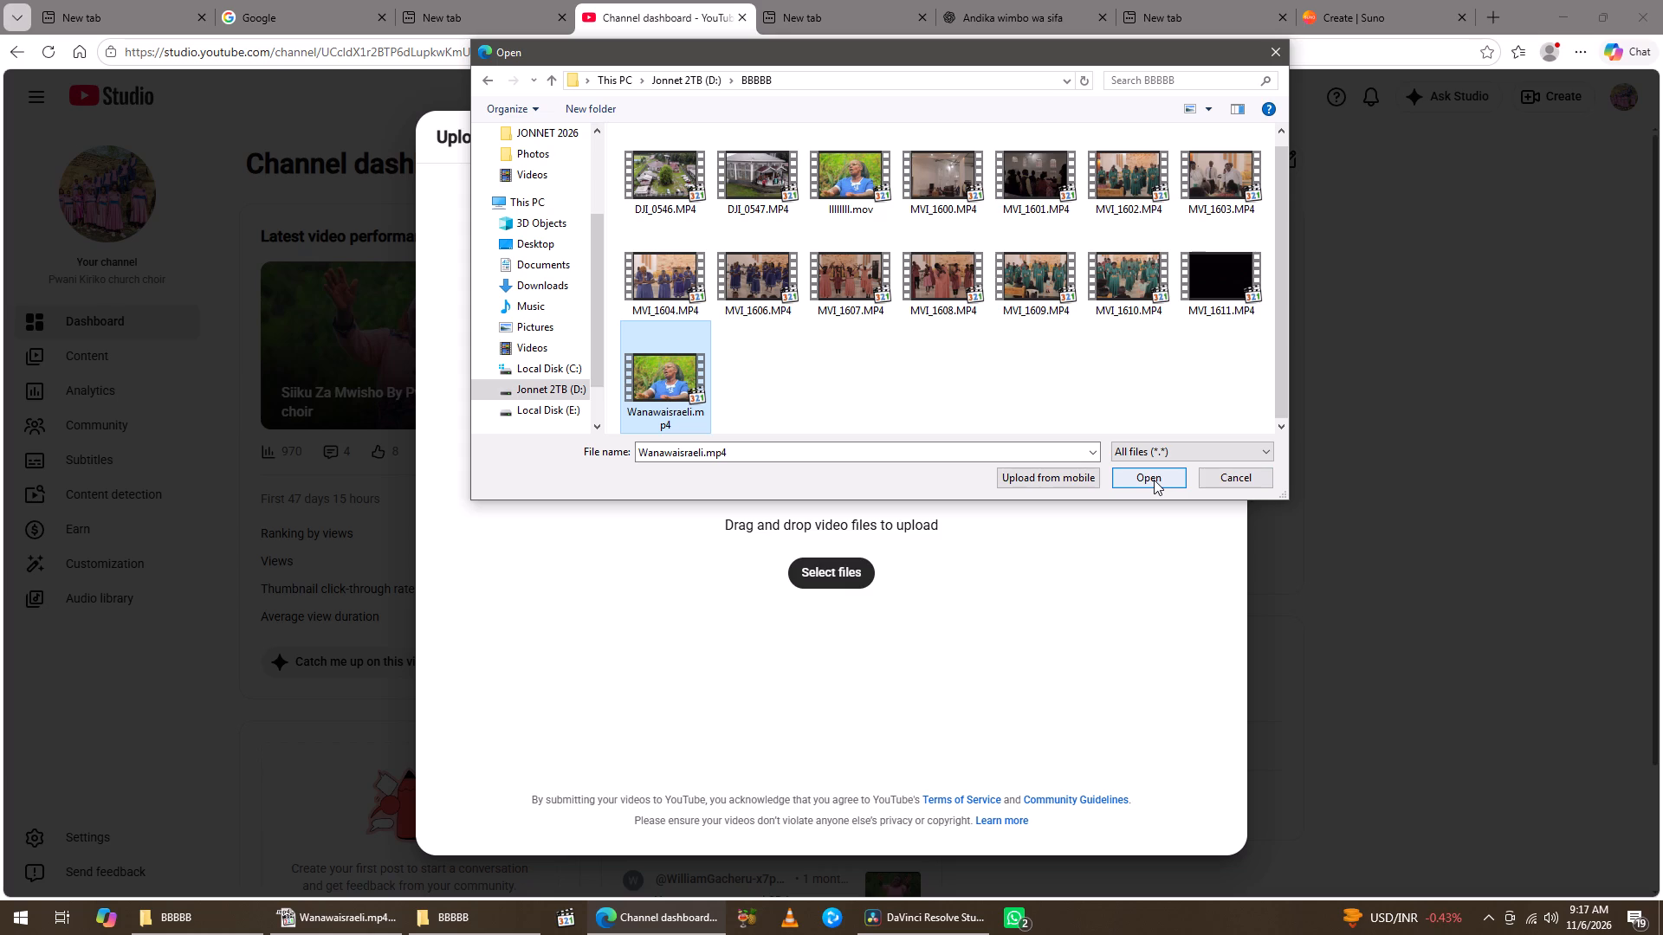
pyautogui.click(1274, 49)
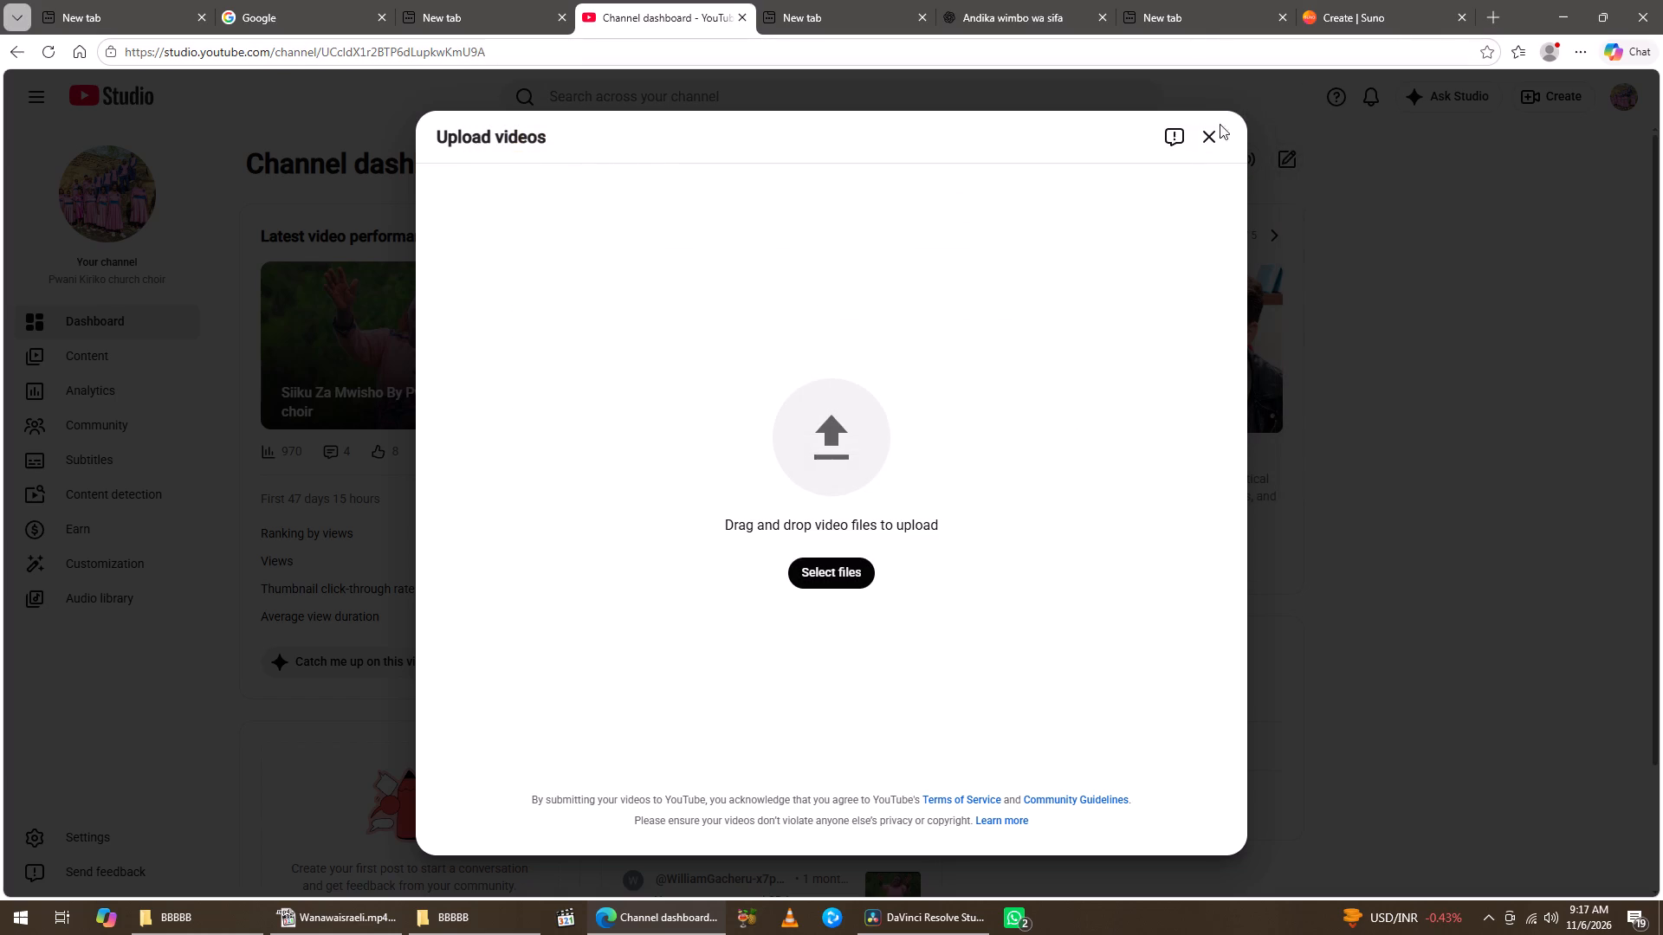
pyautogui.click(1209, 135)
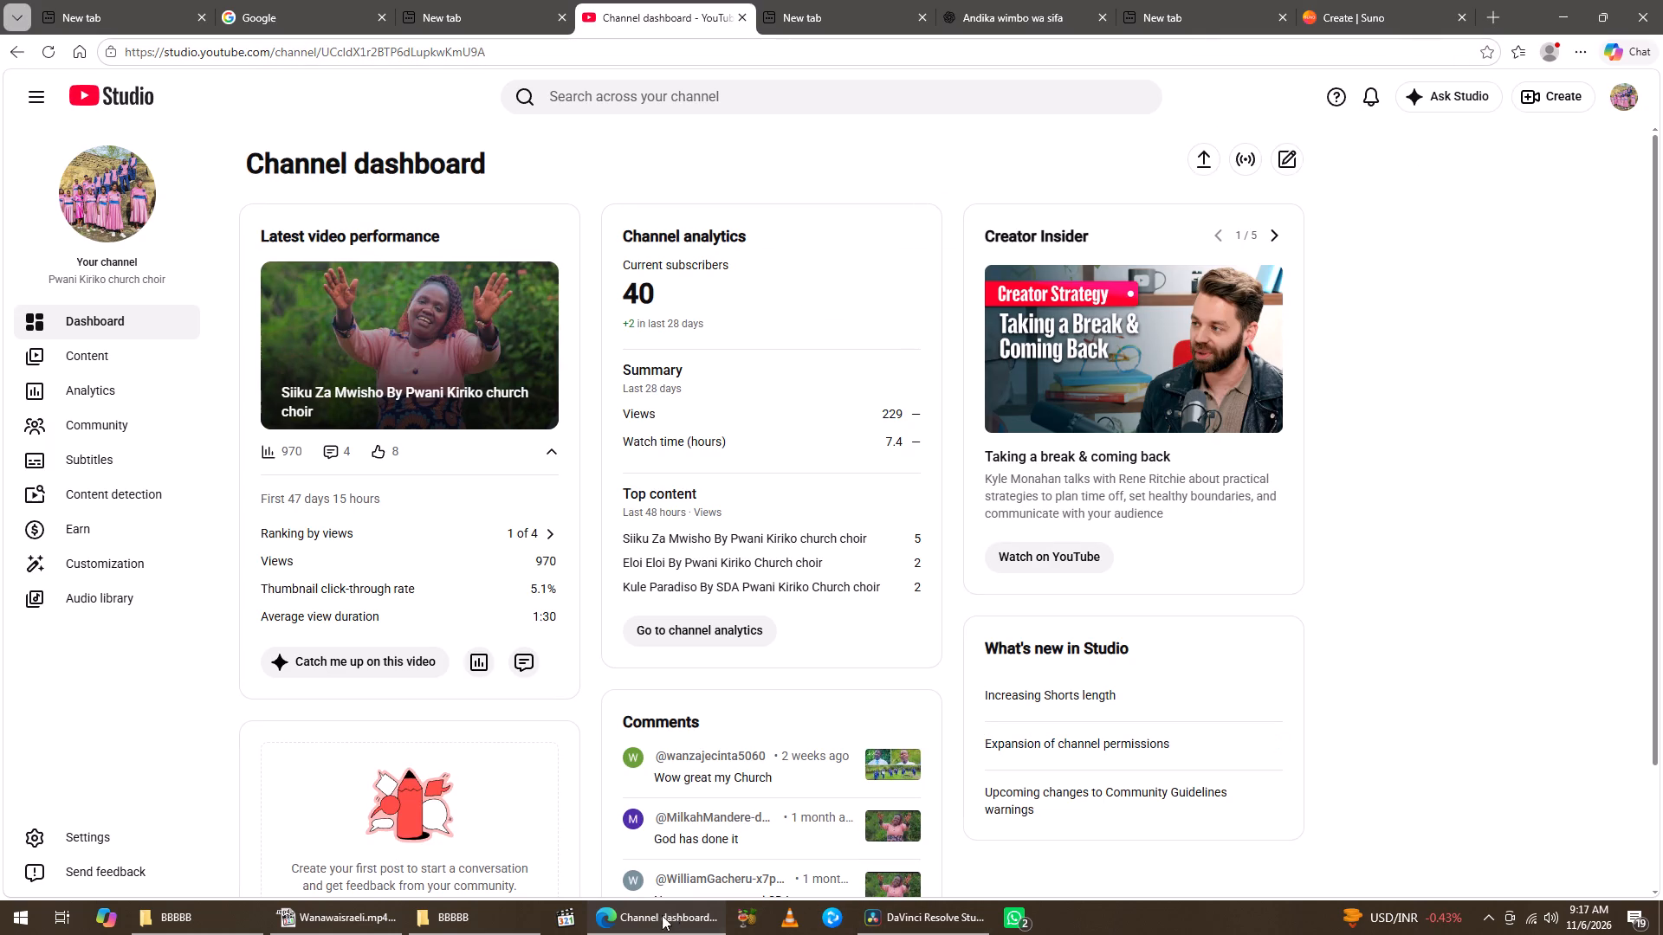
# Switch back to DaVinci Resolve, apply the You Tube Best render preset, and review its video export settings.
pyautogui.click(899, 918)
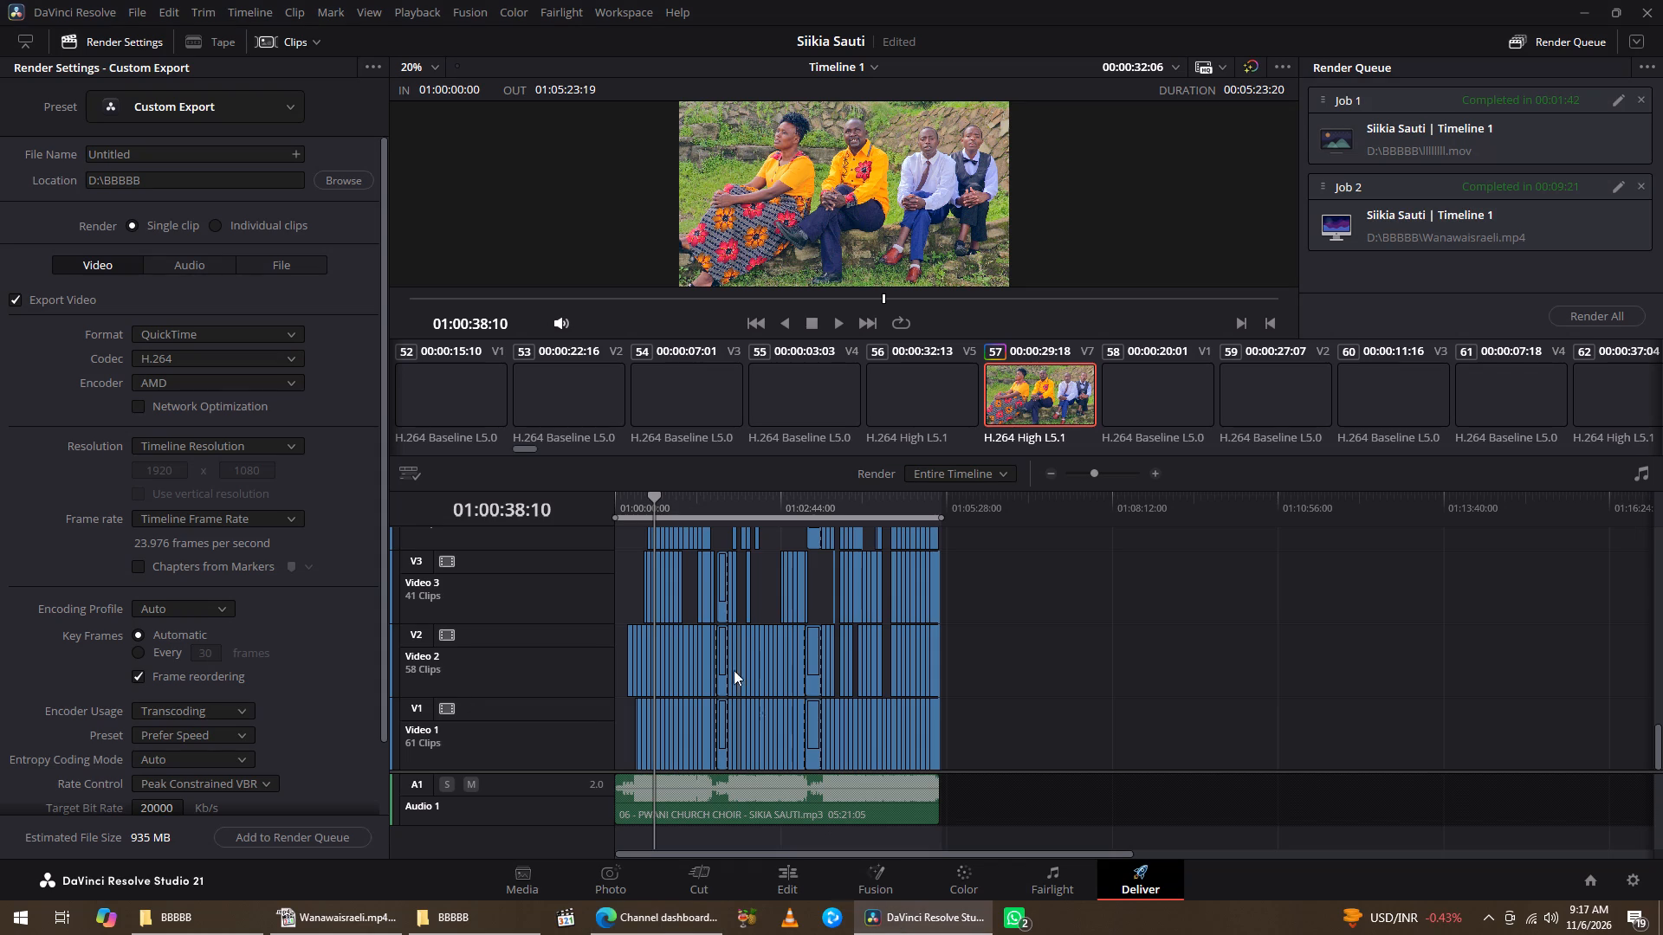
pyautogui.click(176, 110)
pyautogui.click(340, 147)
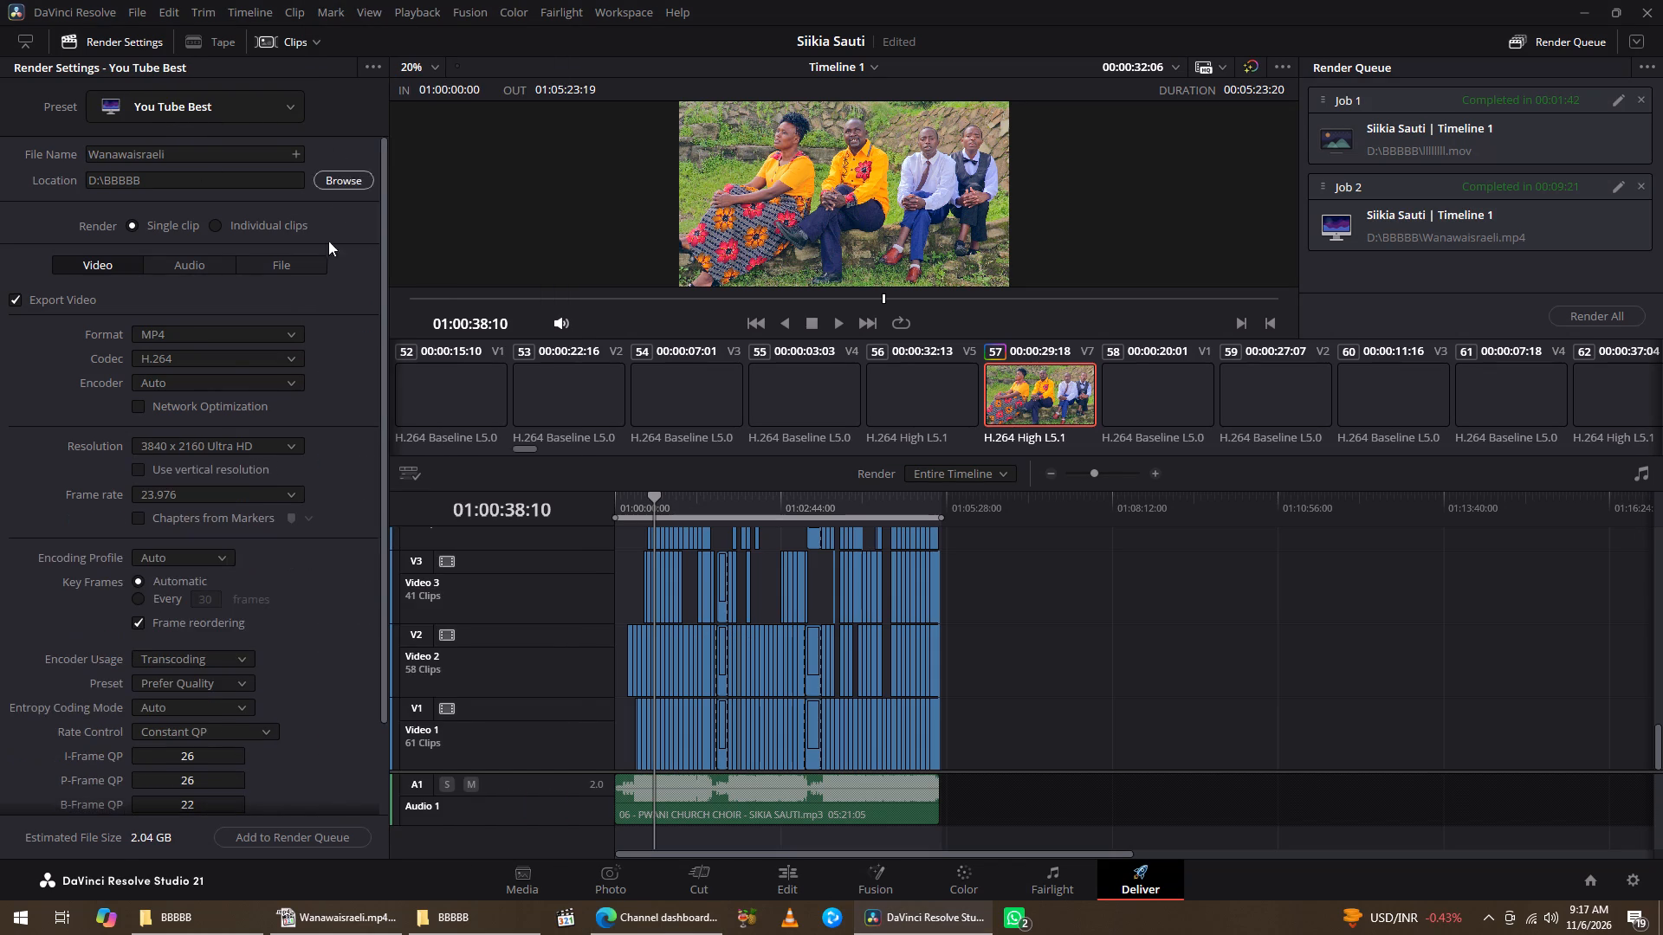
pyautogui.scroll(-11, 249, 331)
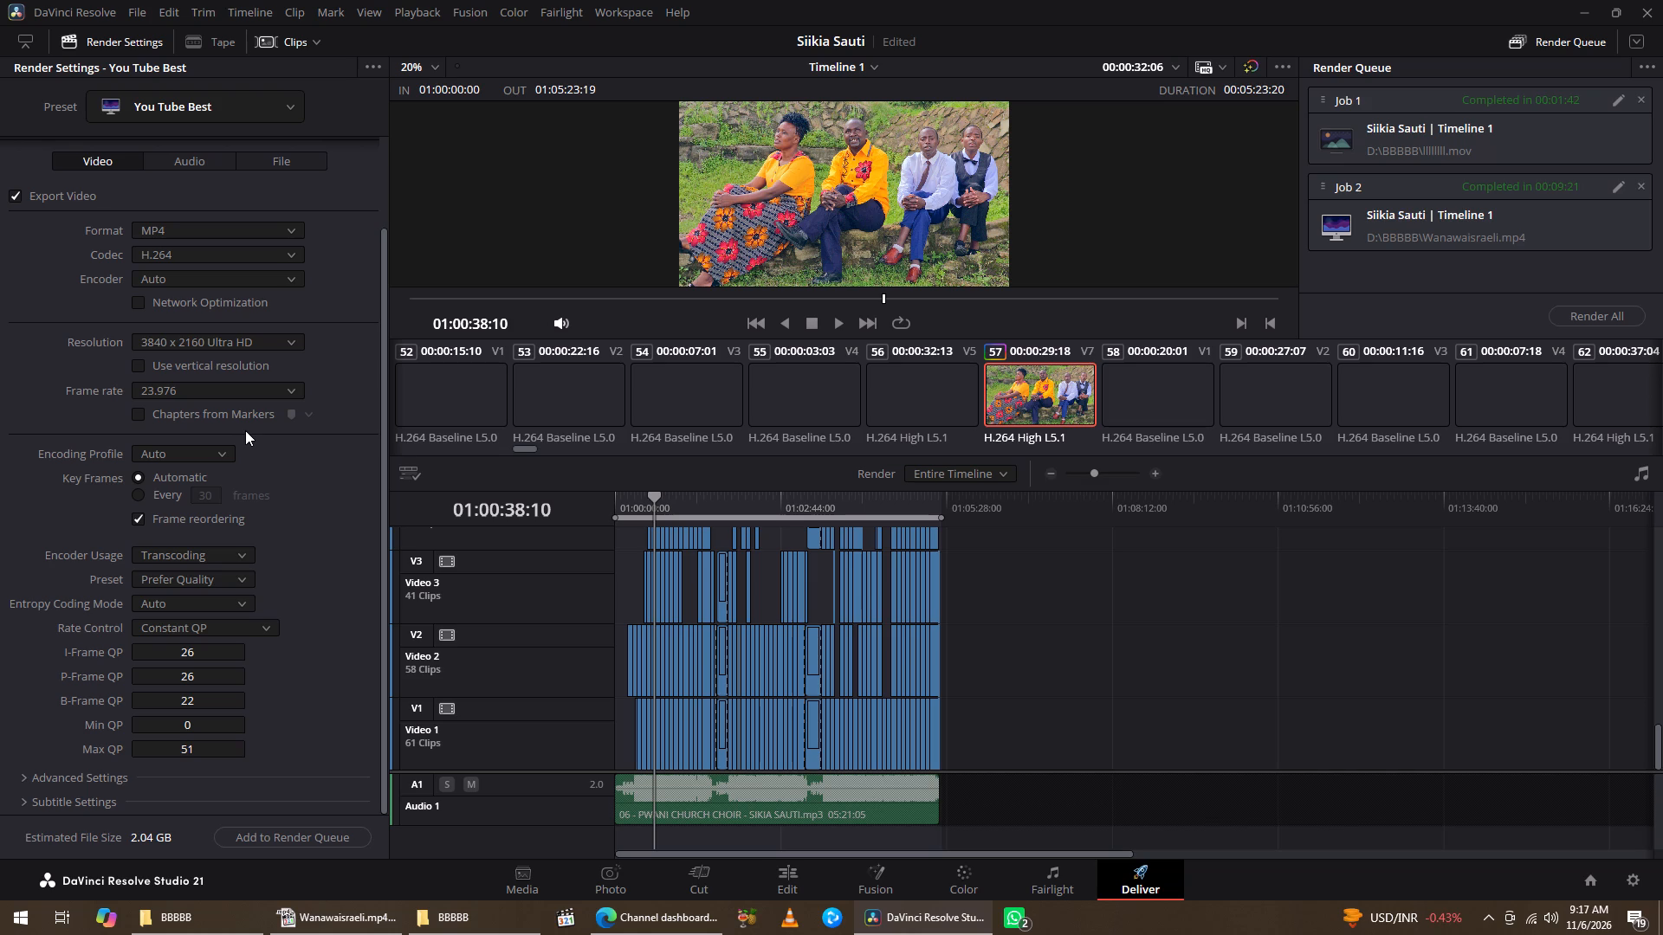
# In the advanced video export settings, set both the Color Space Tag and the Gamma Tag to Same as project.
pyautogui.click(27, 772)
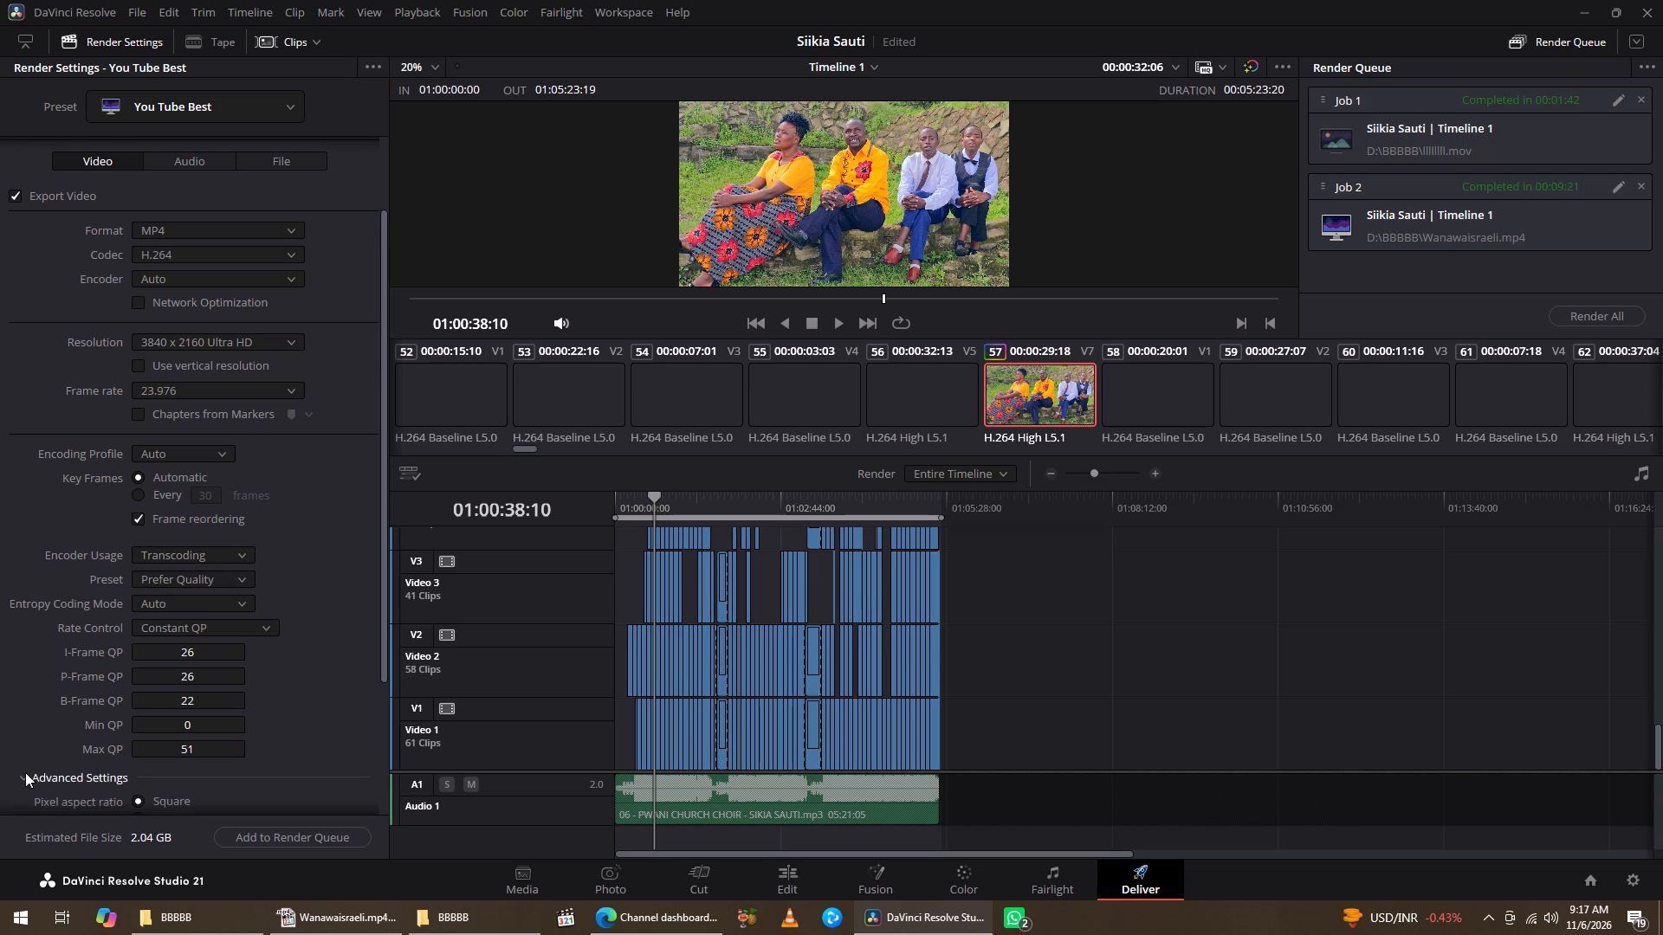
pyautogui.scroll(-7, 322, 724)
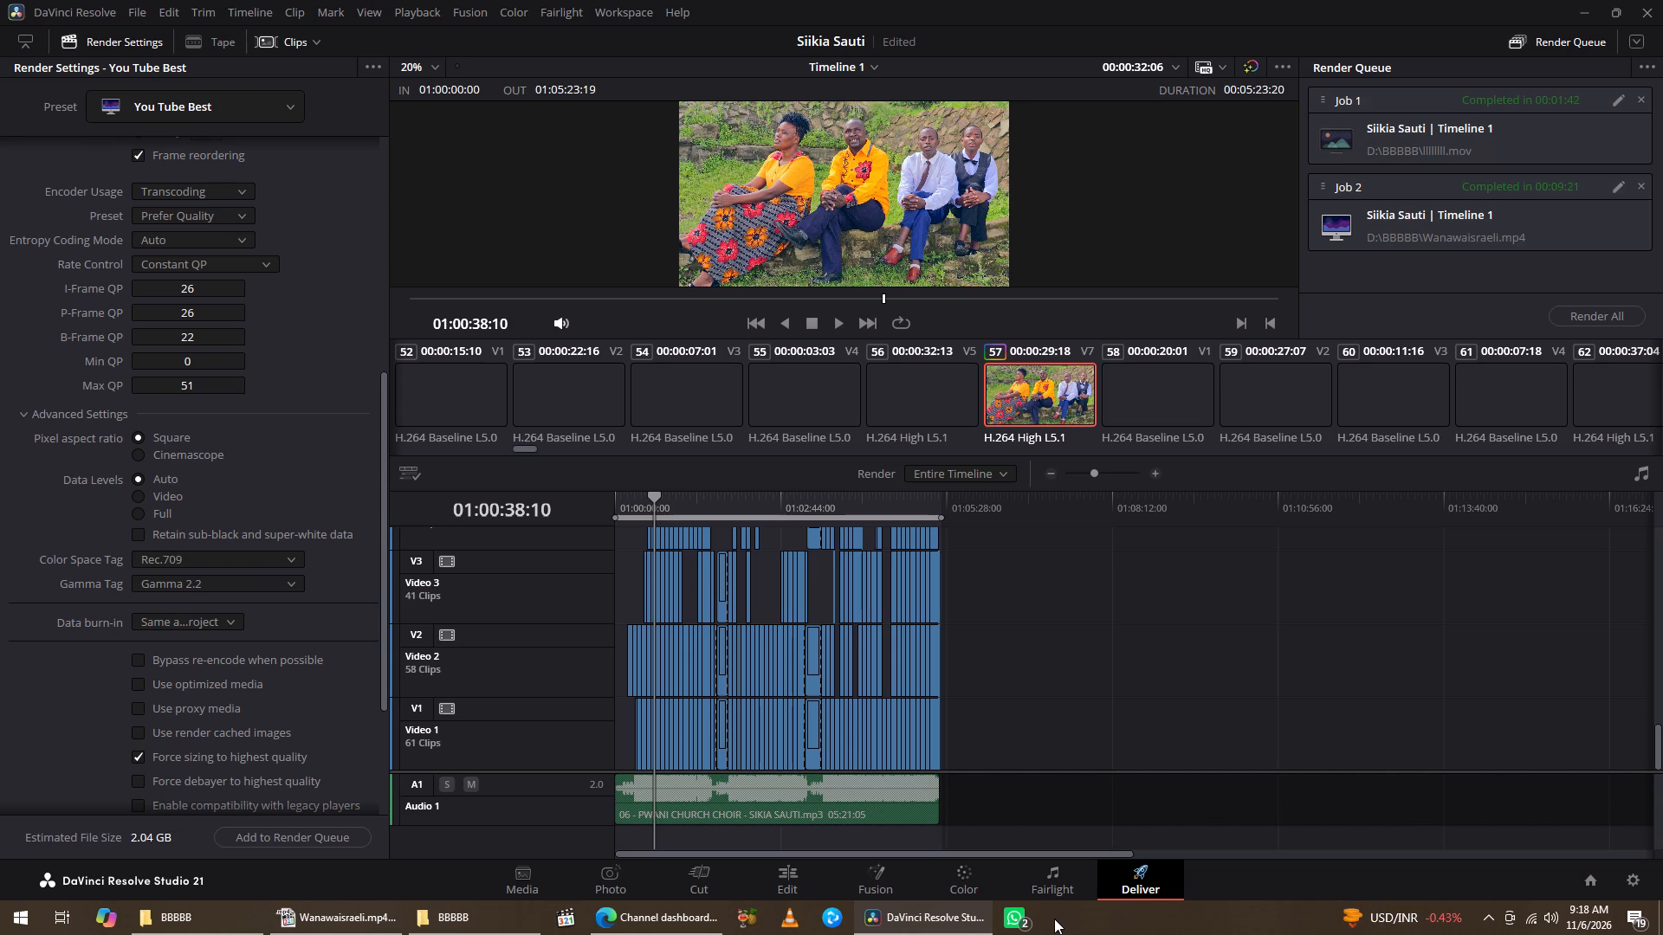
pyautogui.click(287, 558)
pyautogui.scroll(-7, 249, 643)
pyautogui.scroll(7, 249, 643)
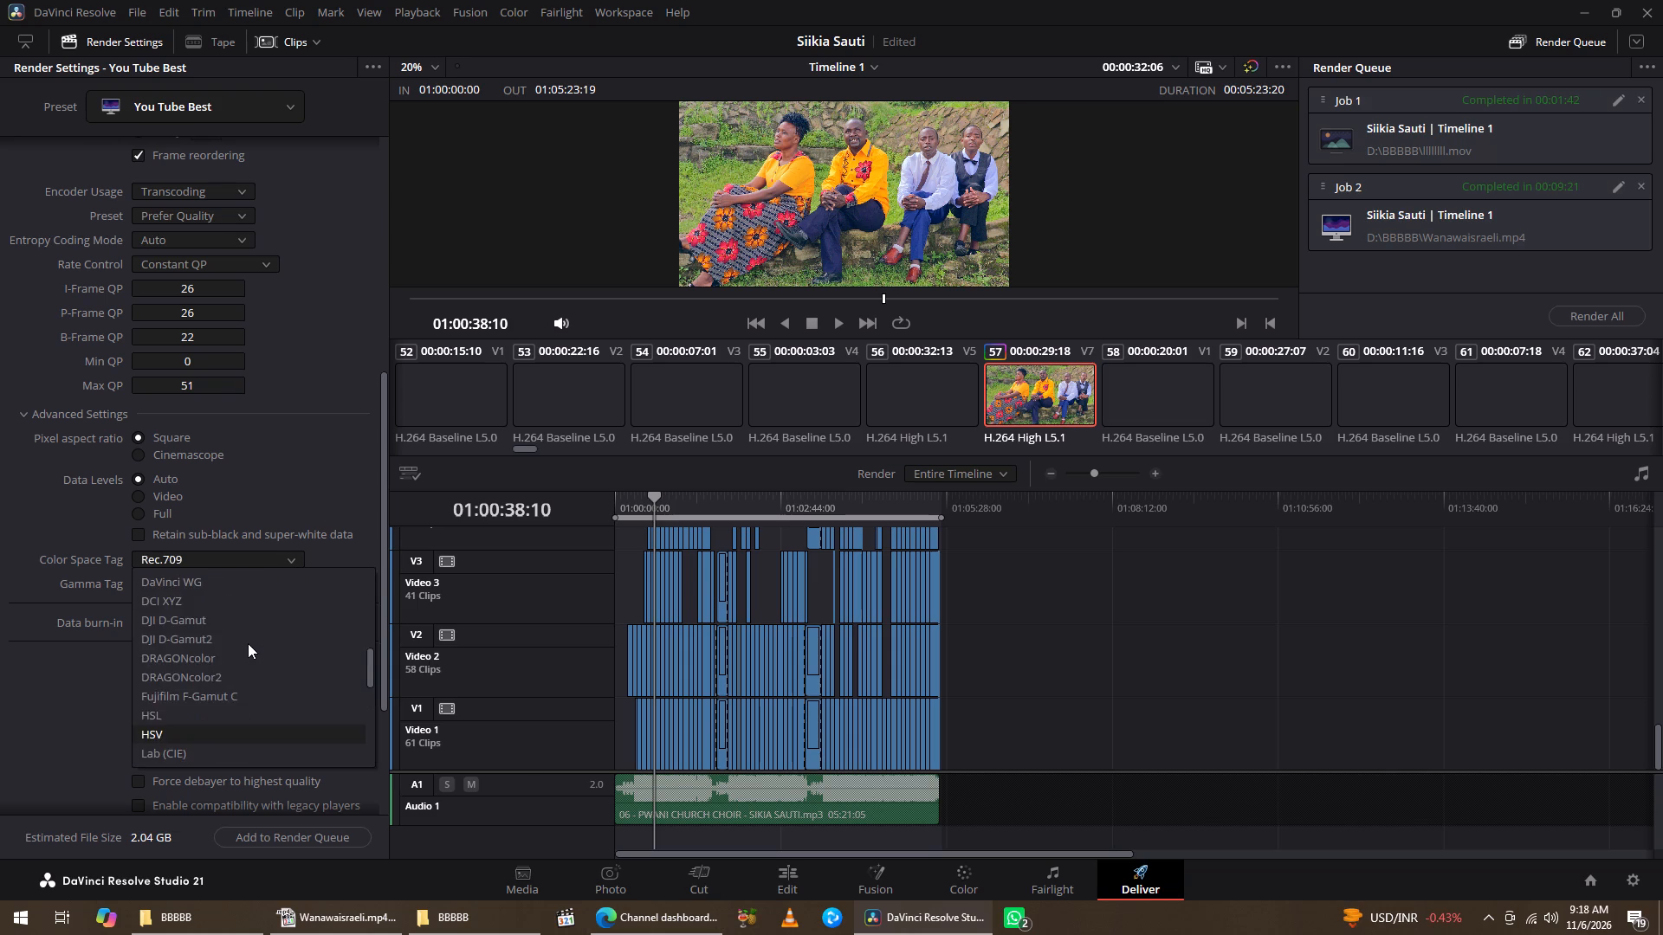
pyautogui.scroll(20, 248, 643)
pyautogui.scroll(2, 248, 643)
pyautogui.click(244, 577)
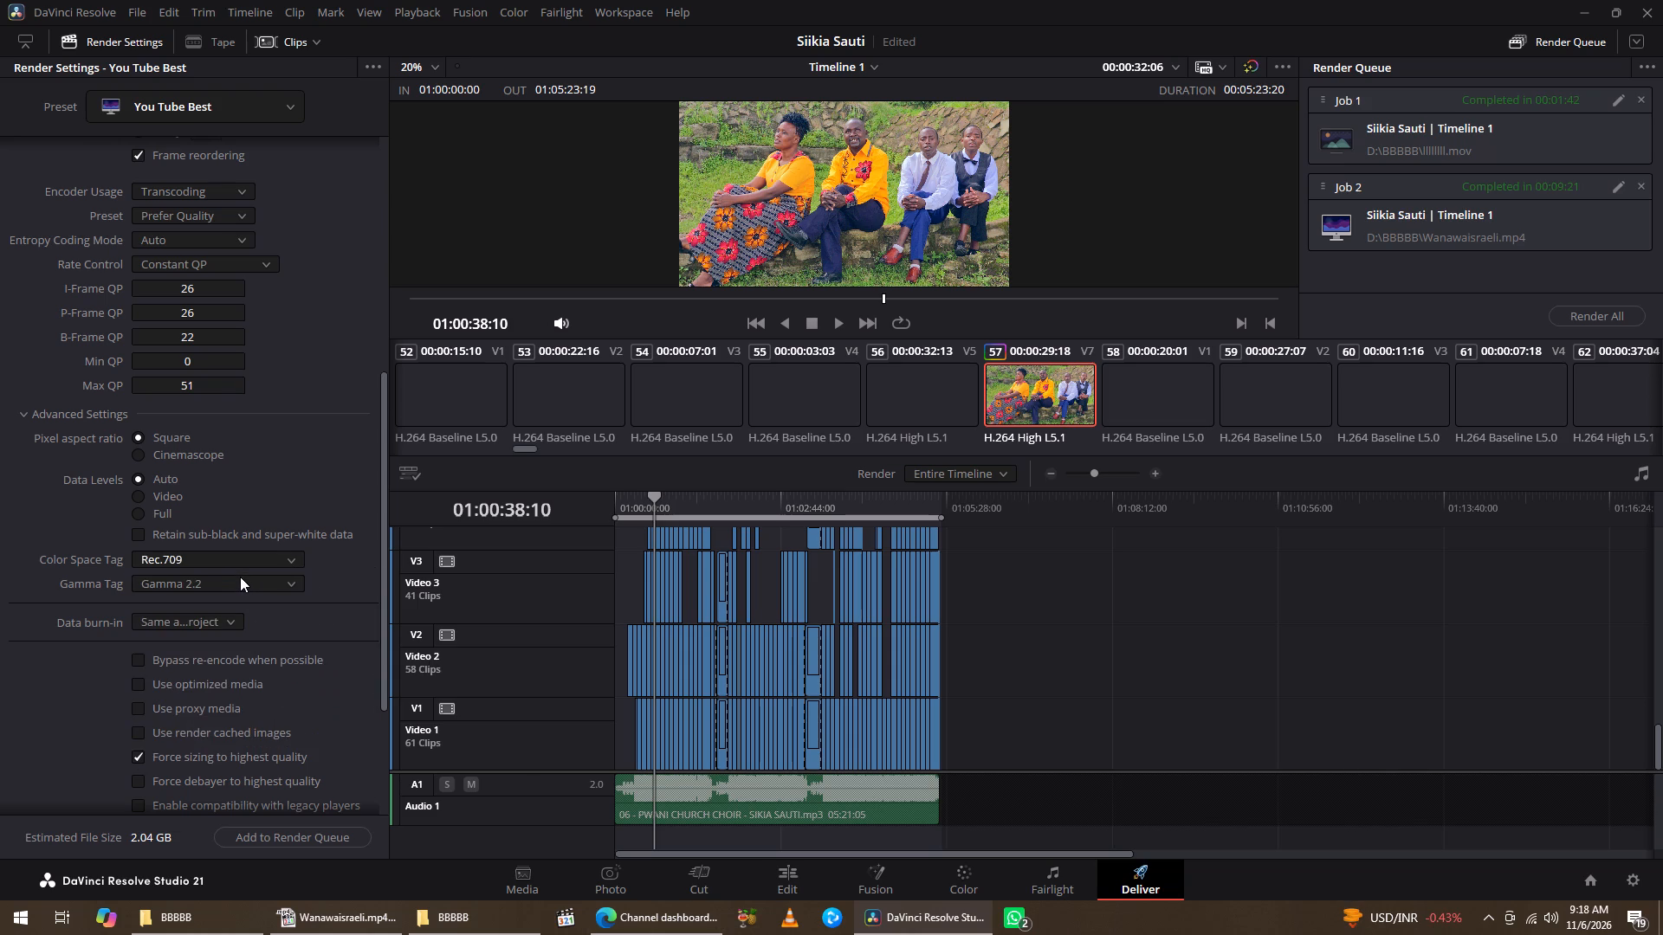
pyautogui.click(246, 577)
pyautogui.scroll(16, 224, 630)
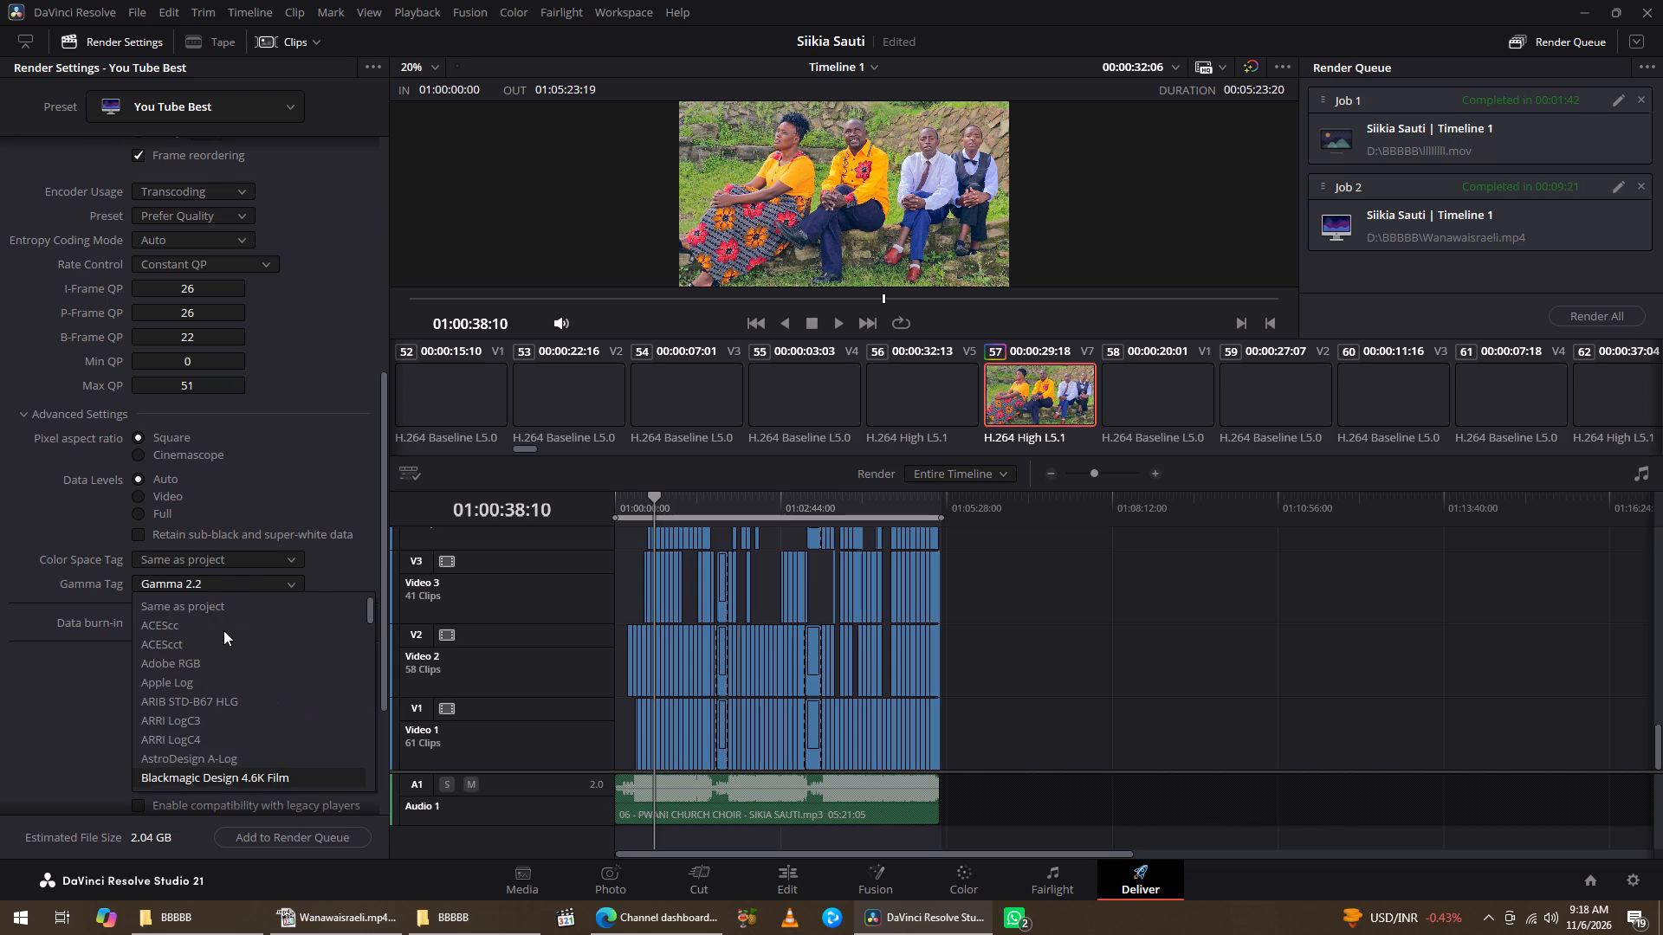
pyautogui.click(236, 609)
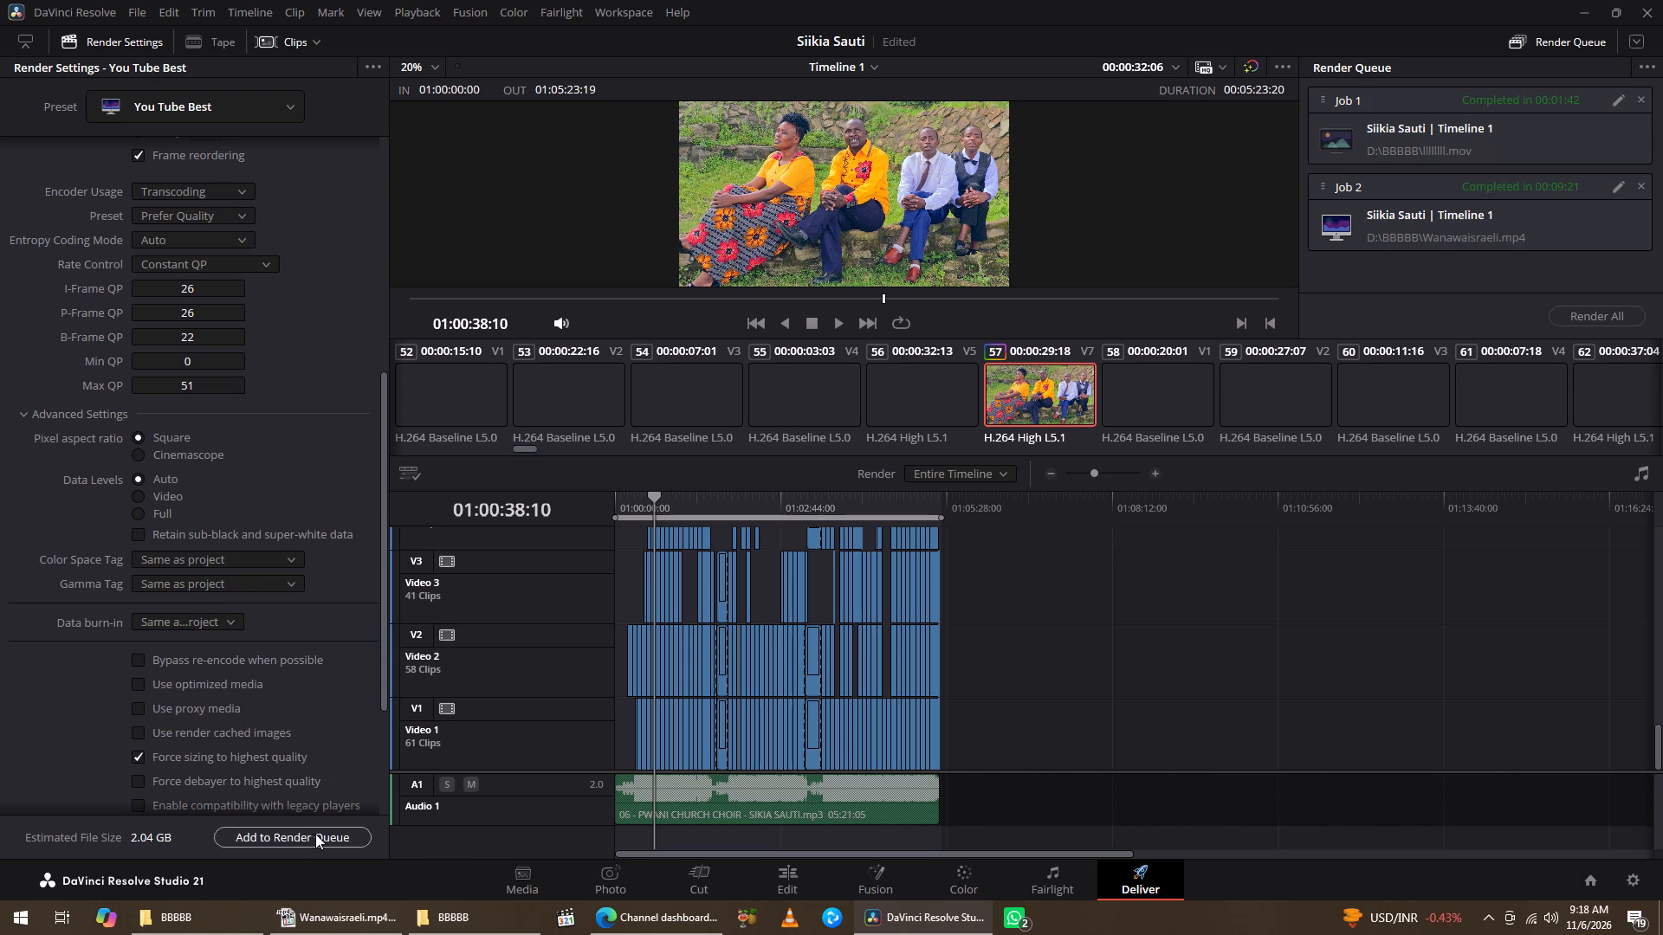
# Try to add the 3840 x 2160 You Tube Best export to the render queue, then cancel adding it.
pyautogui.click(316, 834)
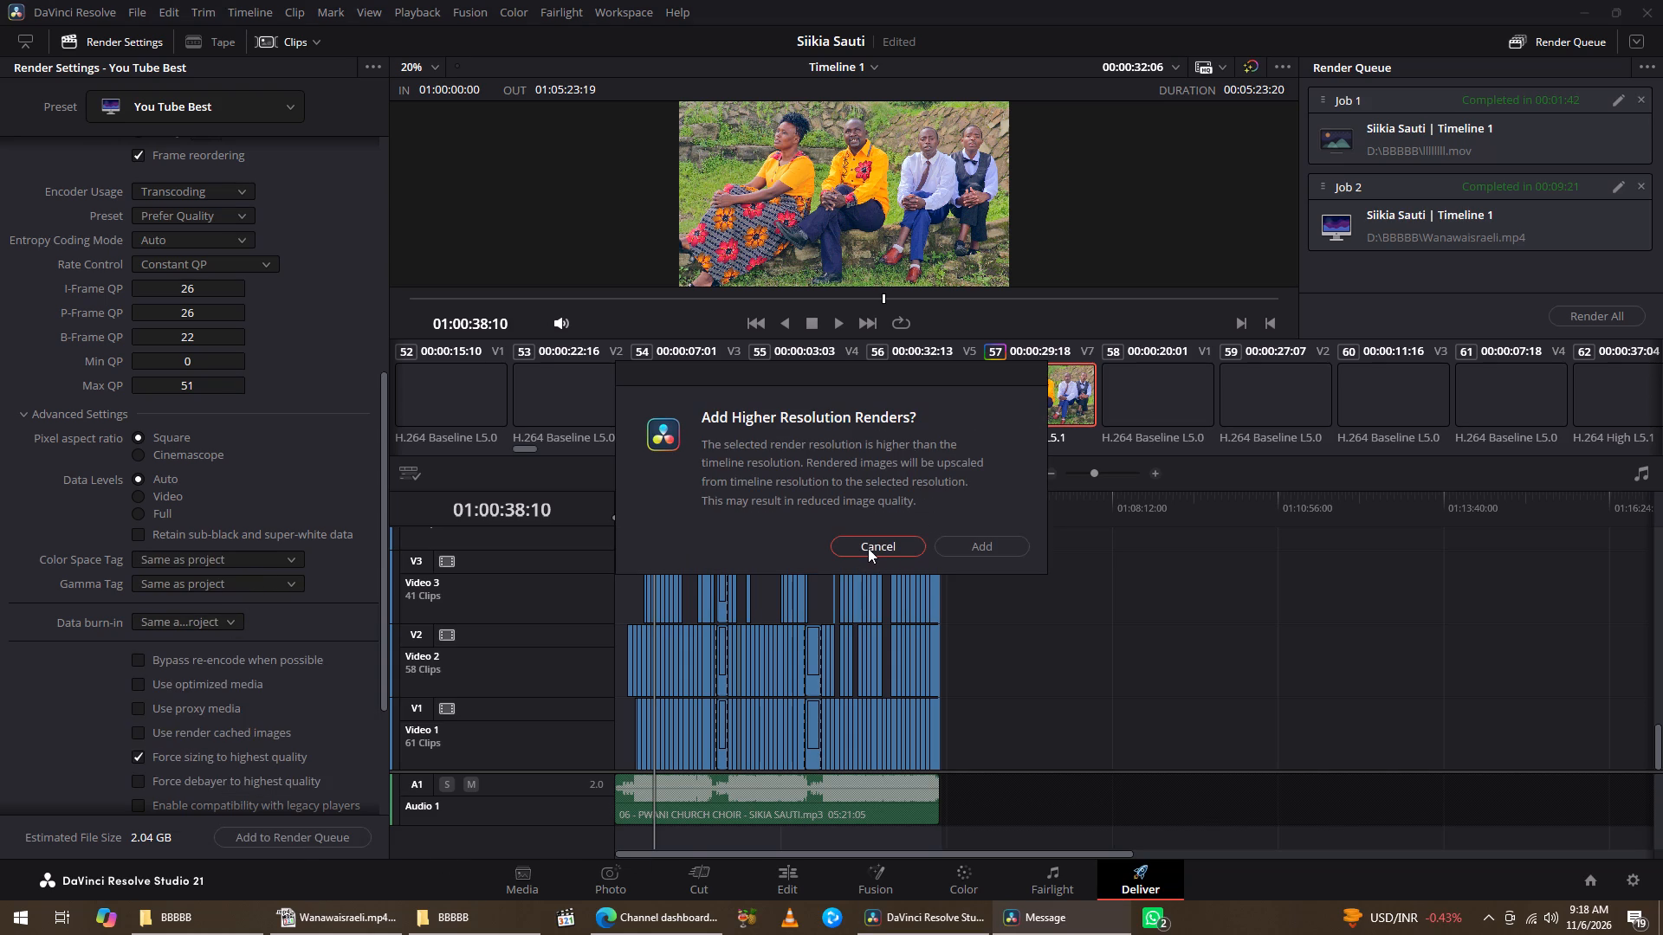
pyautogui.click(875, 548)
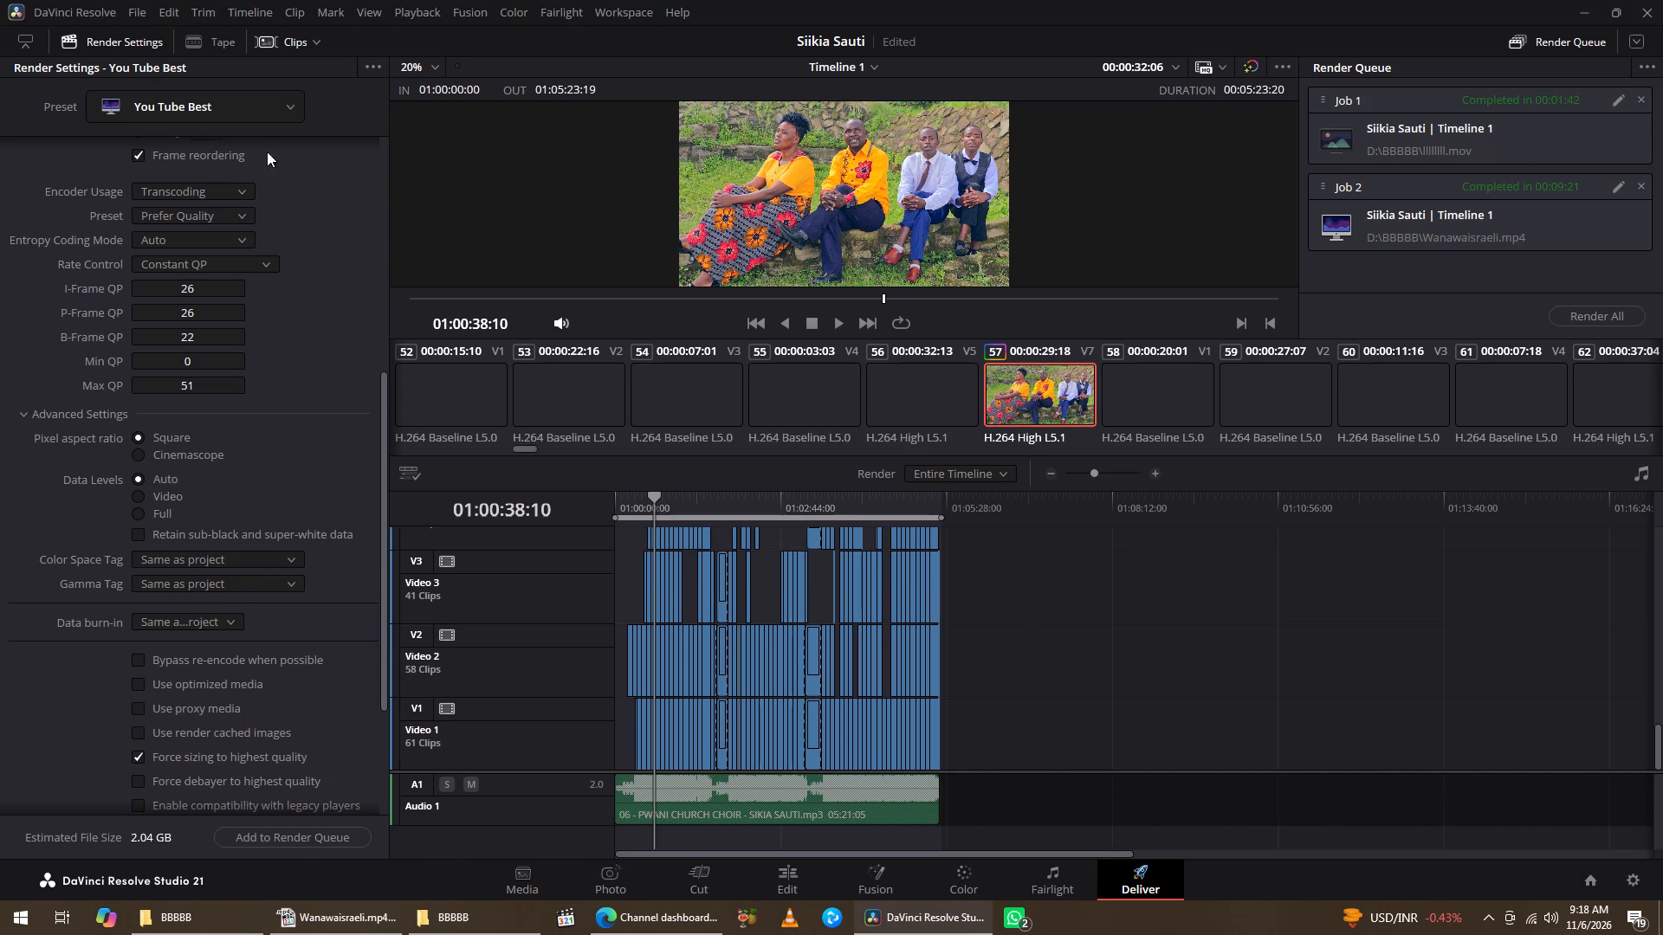
# In the project settings, set the timeline resolution to 3840 x 2160 Ultra HD and save the change.
pyautogui.click(1649, 878)
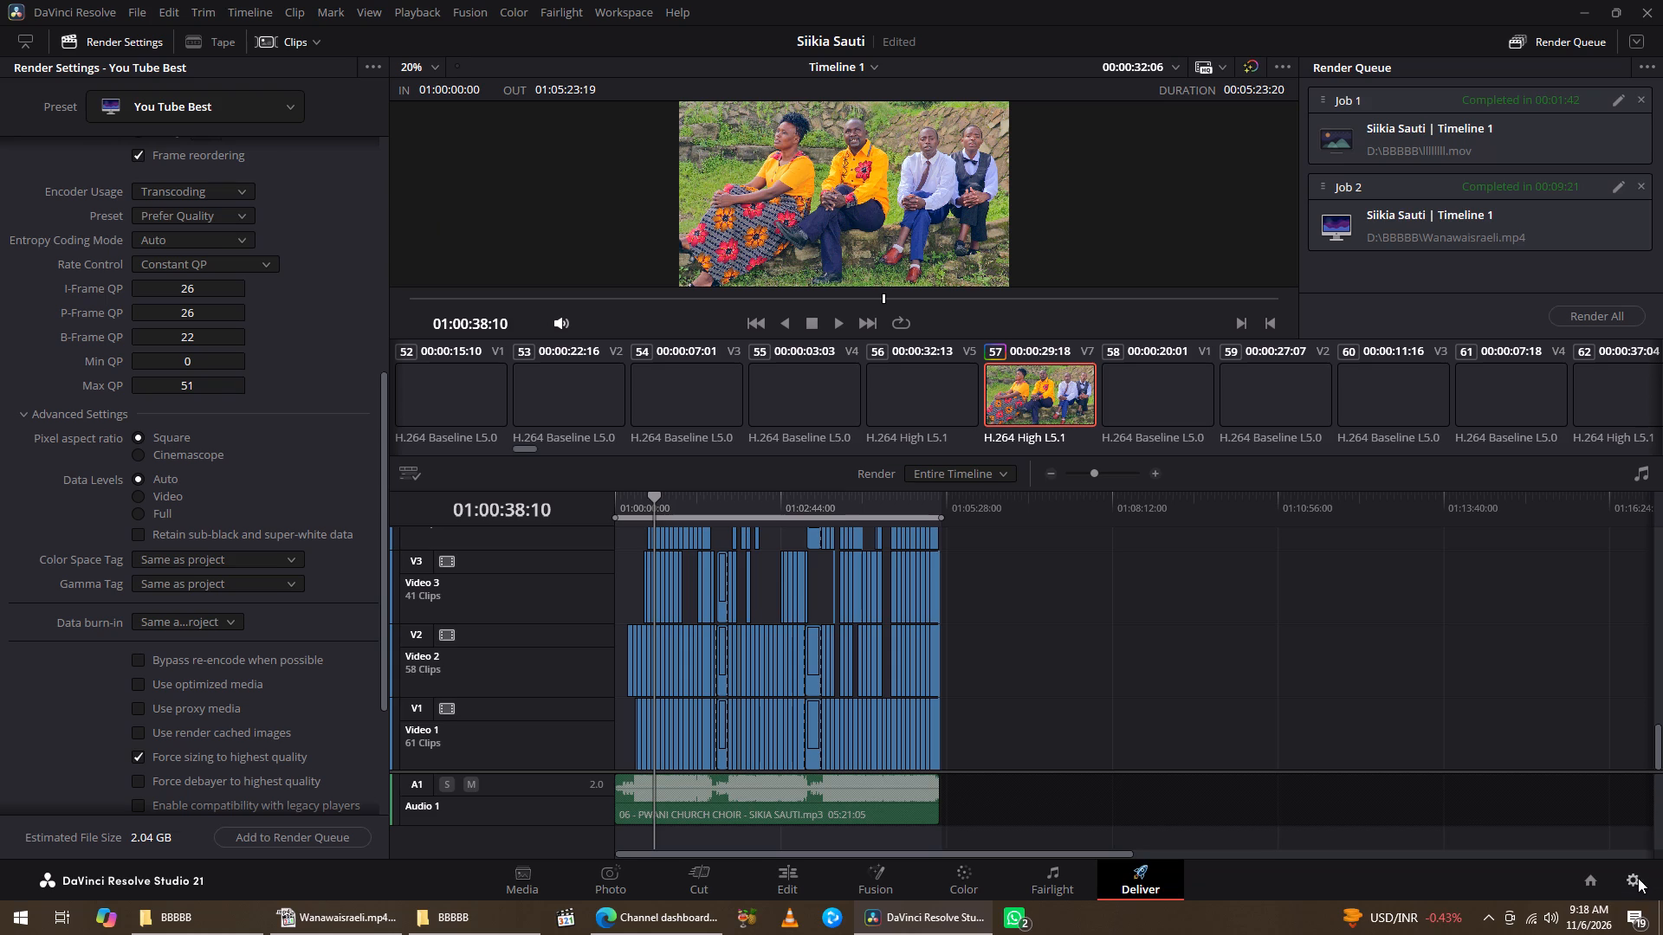
pyautogui.click(1640, 878)
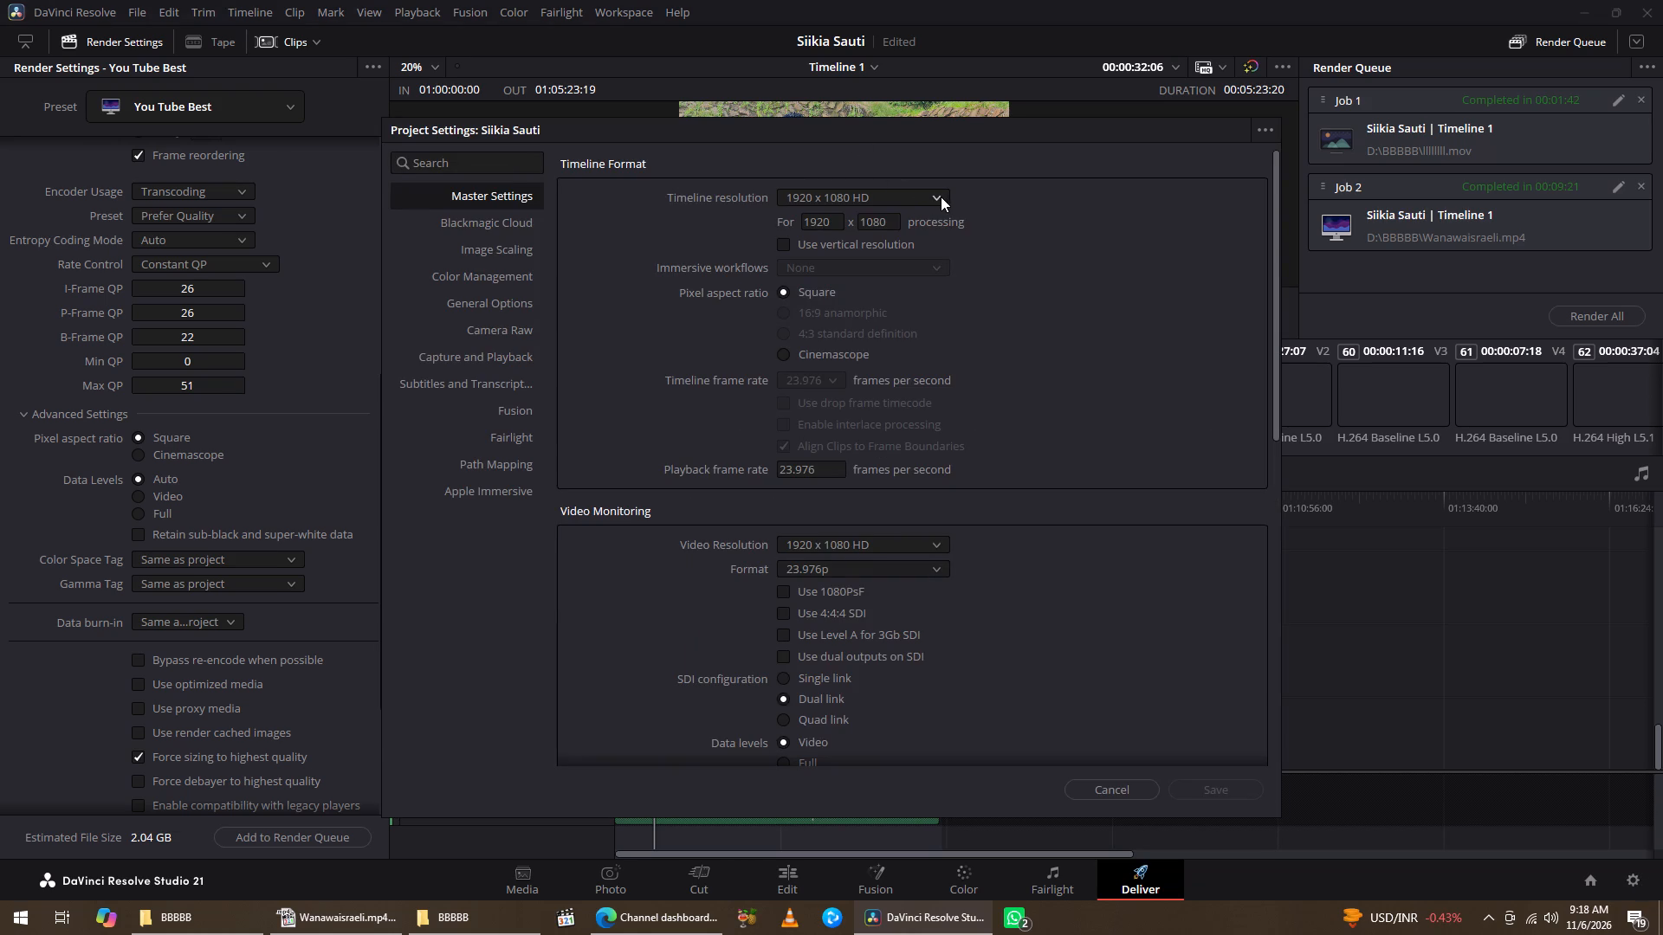
pyautogui.click(941, 197)
pyautogui.scroll(-14, 839, 350)
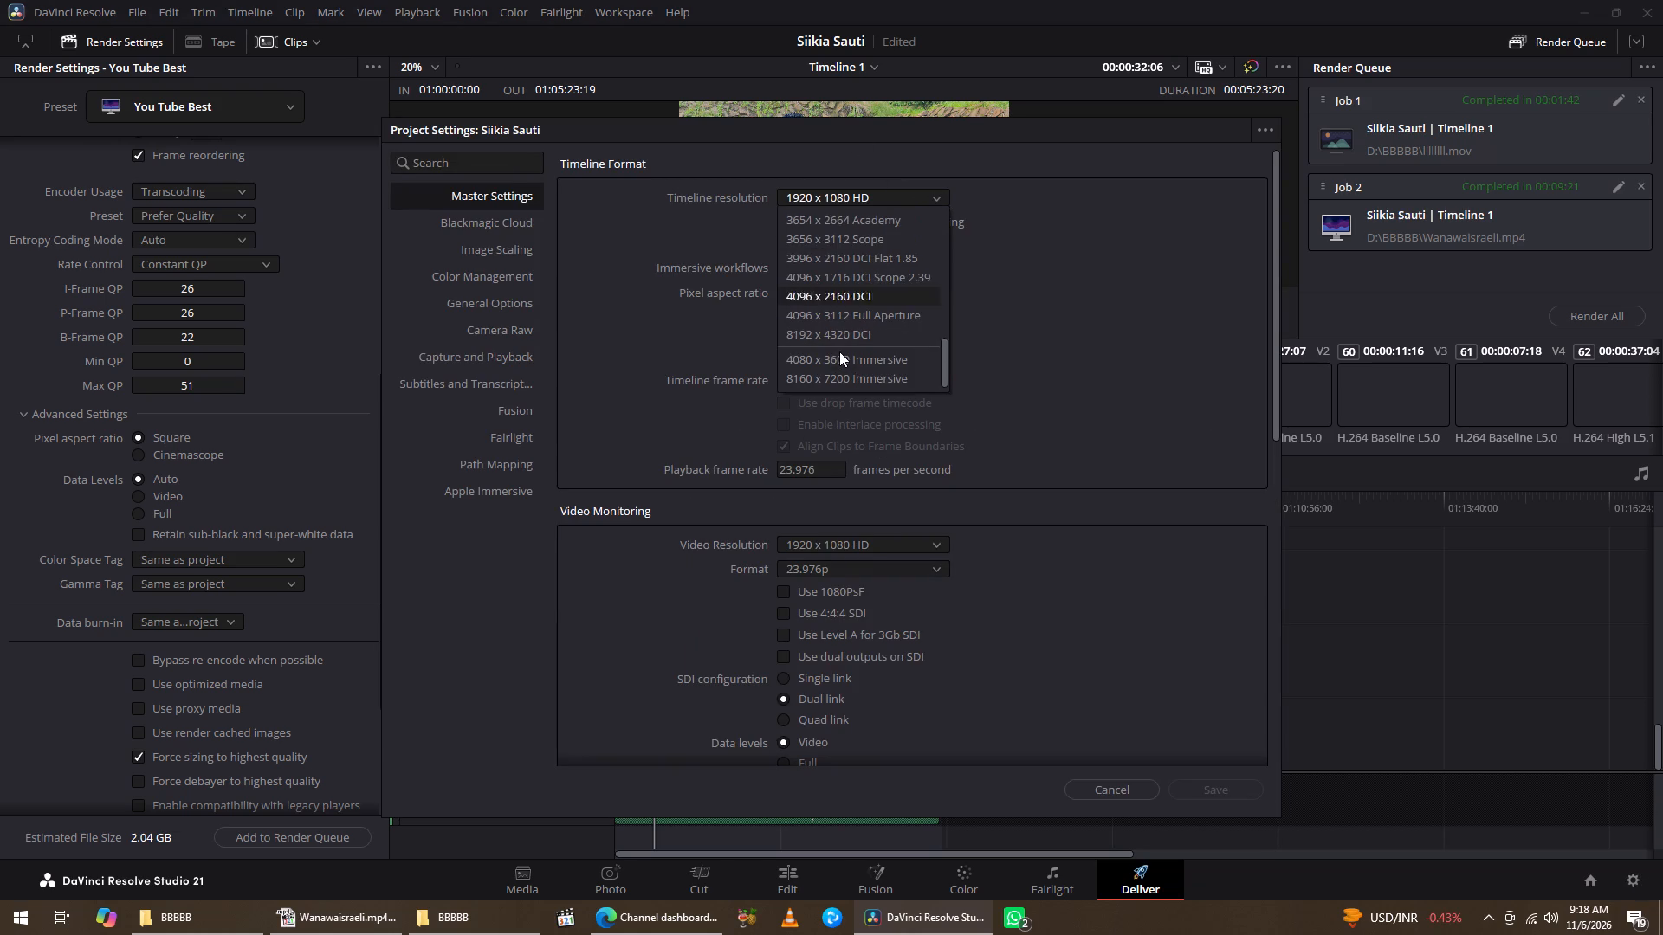
pyautogui.scroll(-8, 838, 352)
pyautogui.scroll(5, 838, 353)
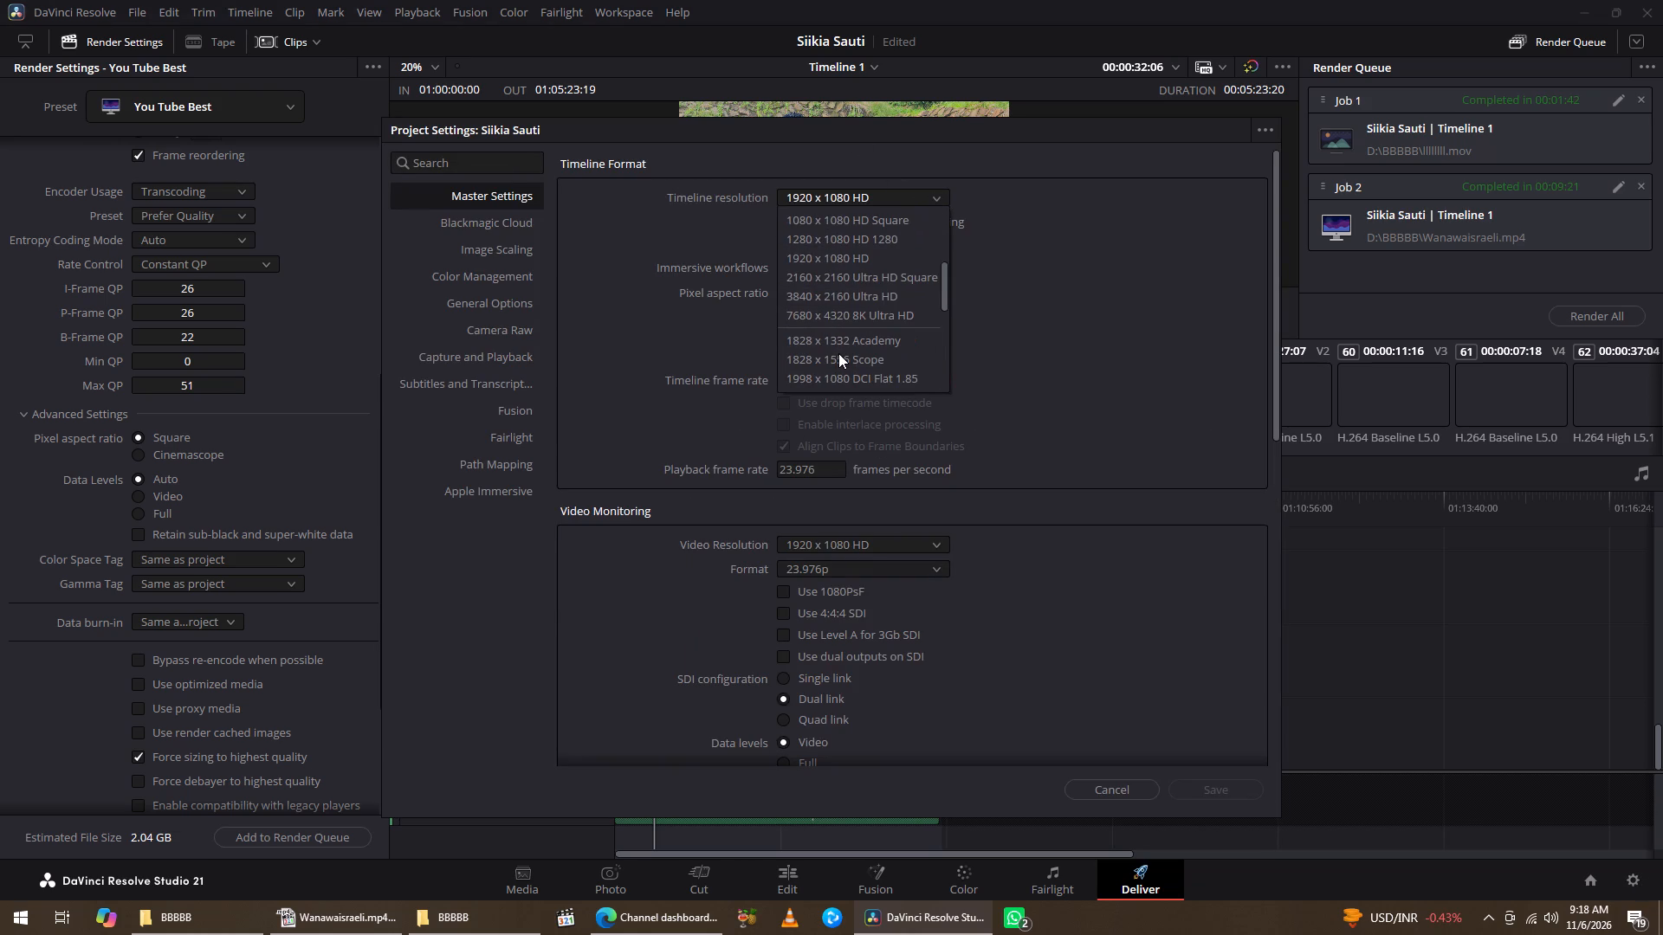
pyautogui.click(852, 299)
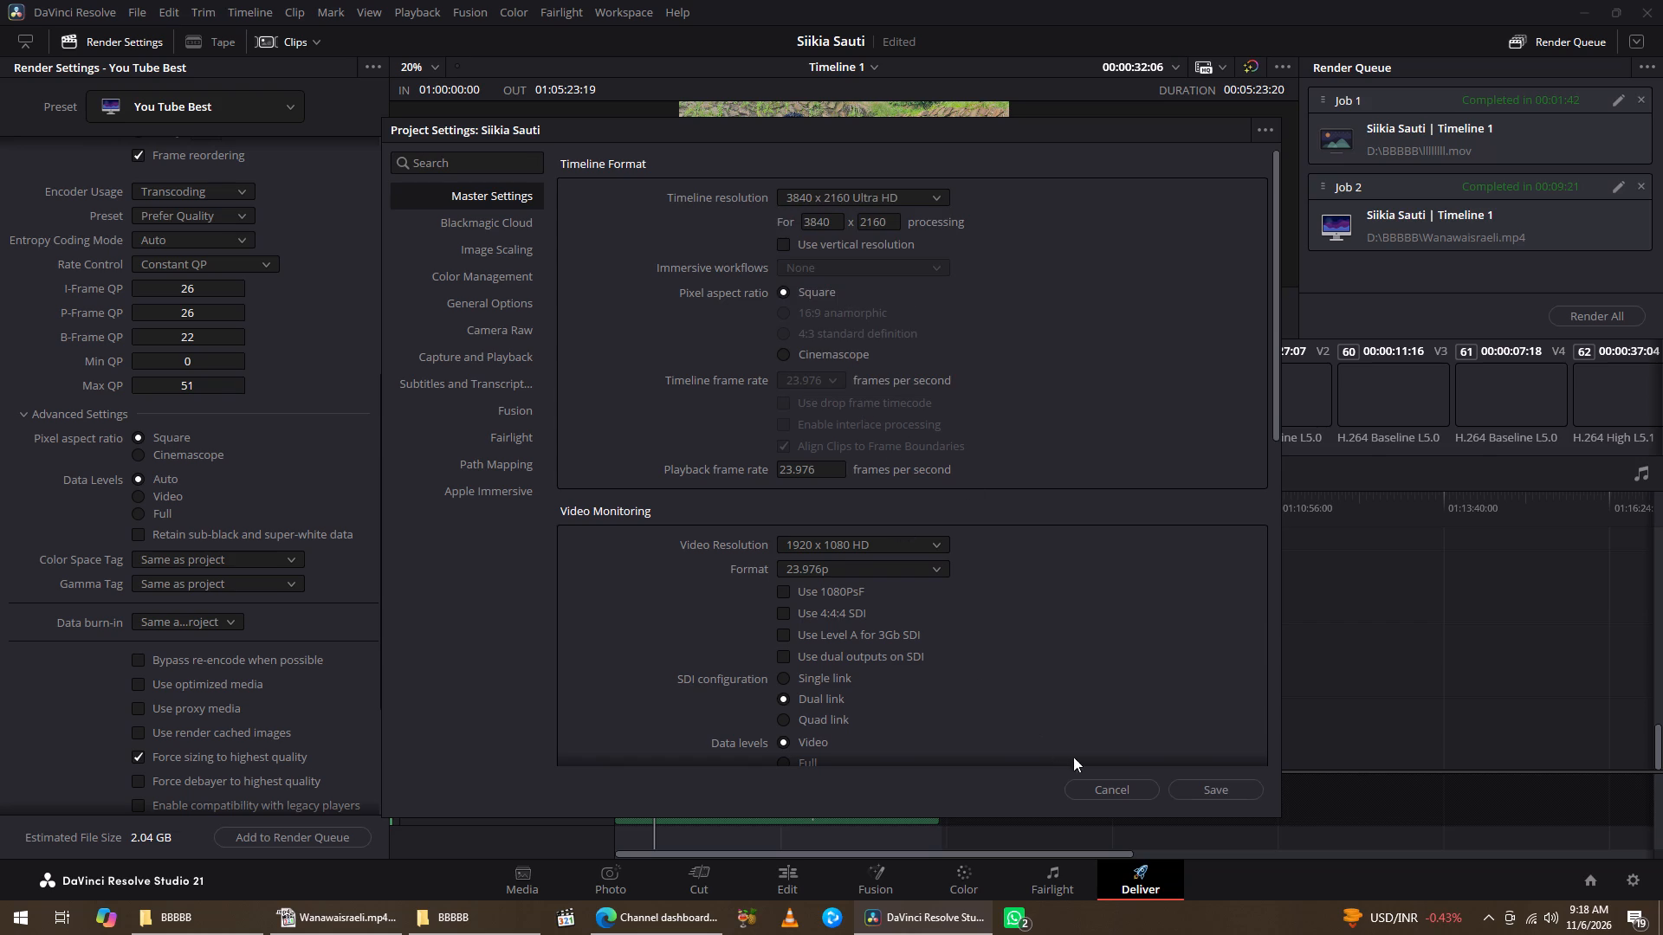
pyautogui.click(1205, 785)
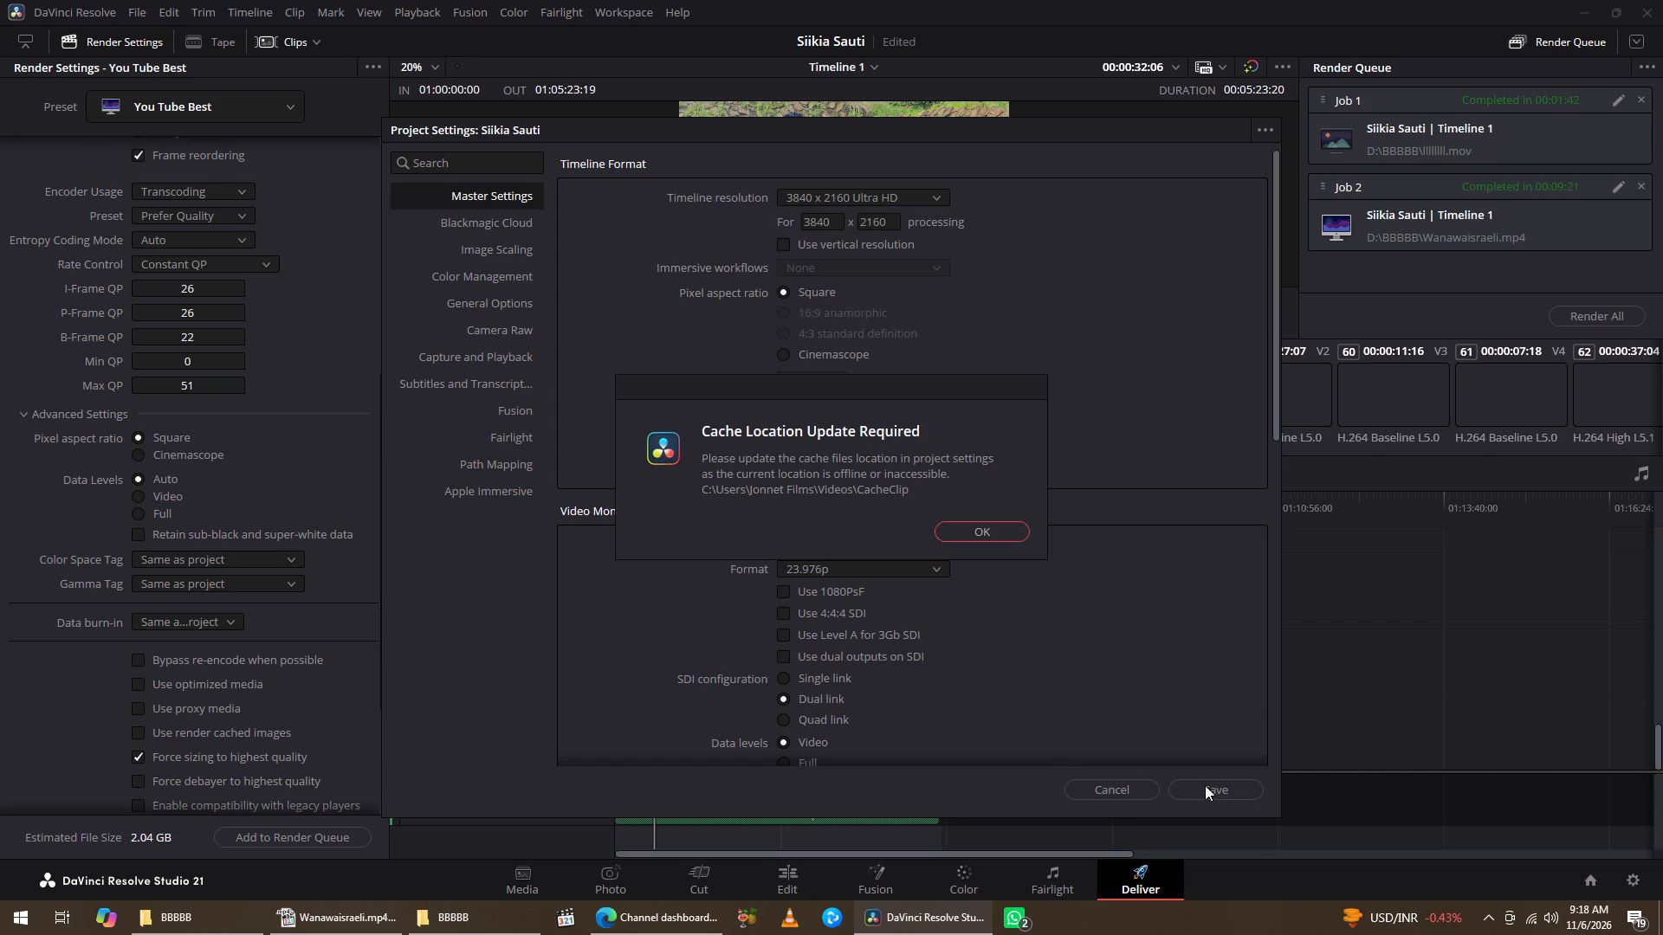
pyautogui.click(993, 529)
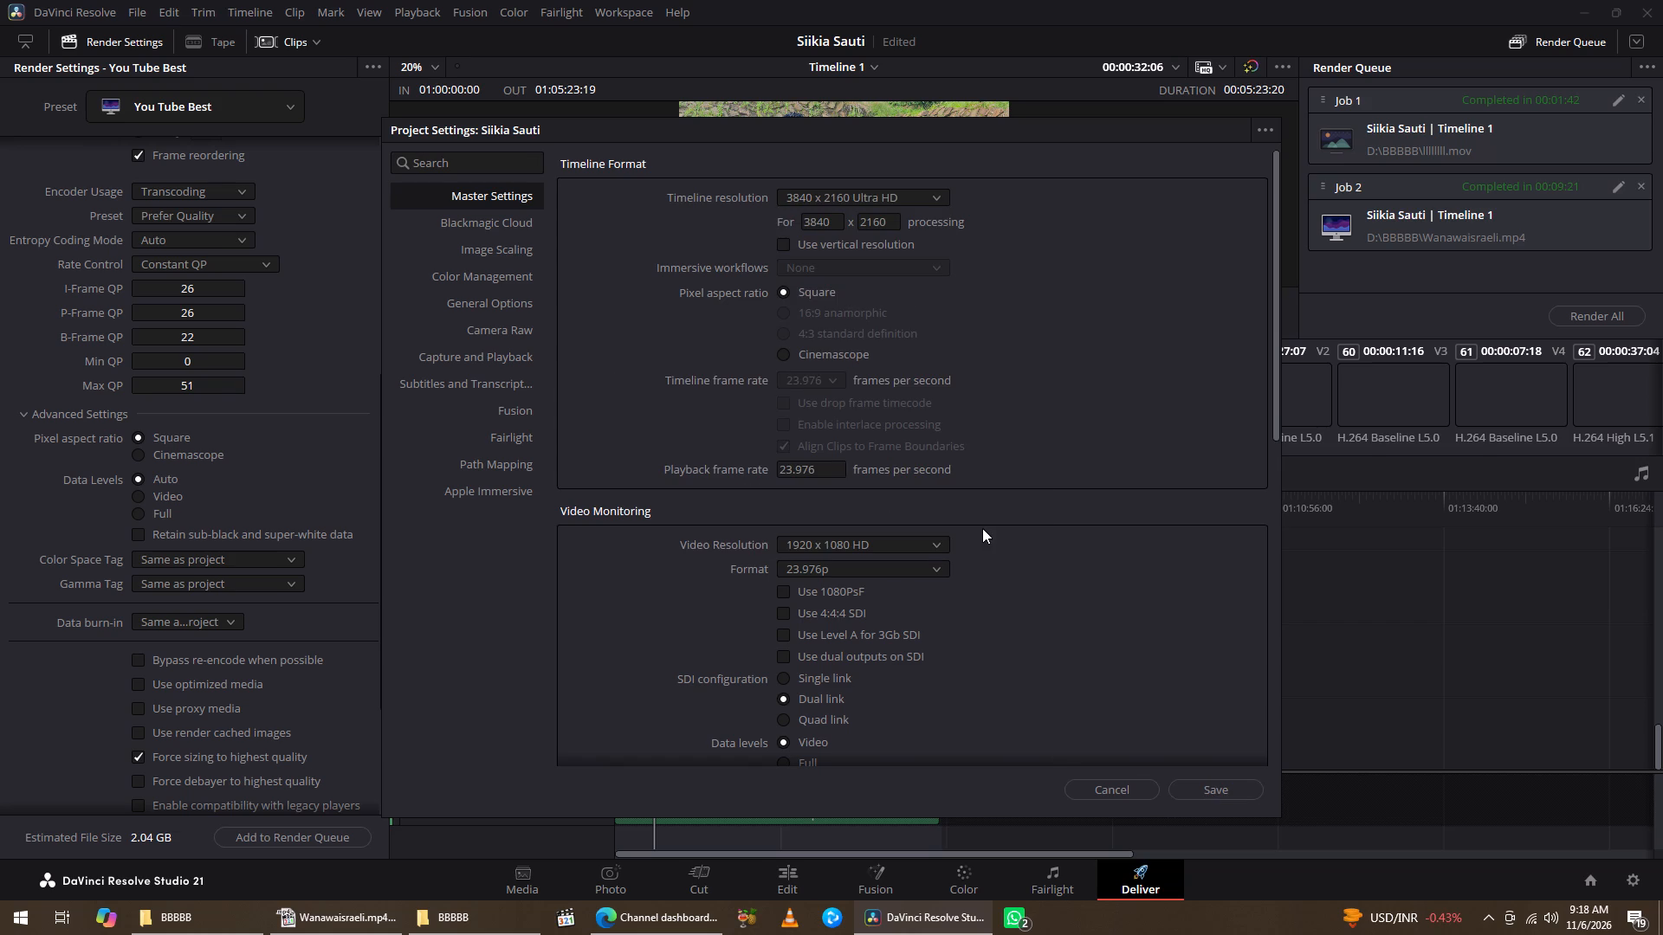
pyautogui.click(987, 529)
# Name the export file Sikia Sauti in the Custom Export render settings.
pyautogui.scroll(20, 212, 195)
pyautogui.scroll(1, 212, 195)
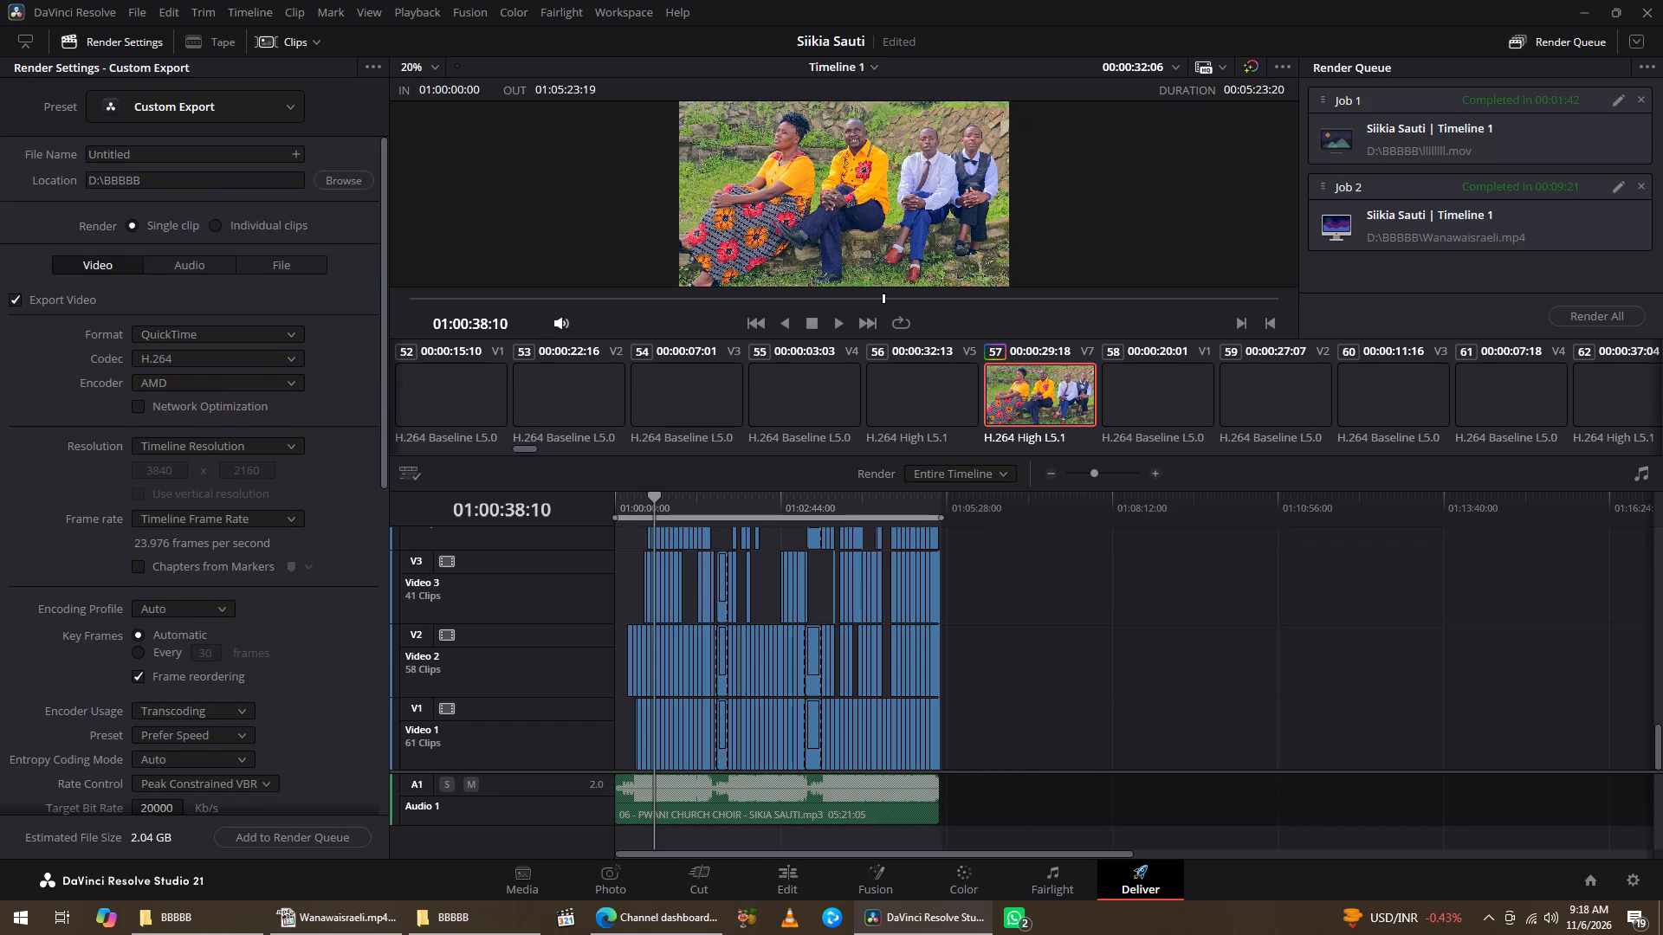
pyautogui.moveTo(165, 158); pyautogui.dragTo(33, 152)
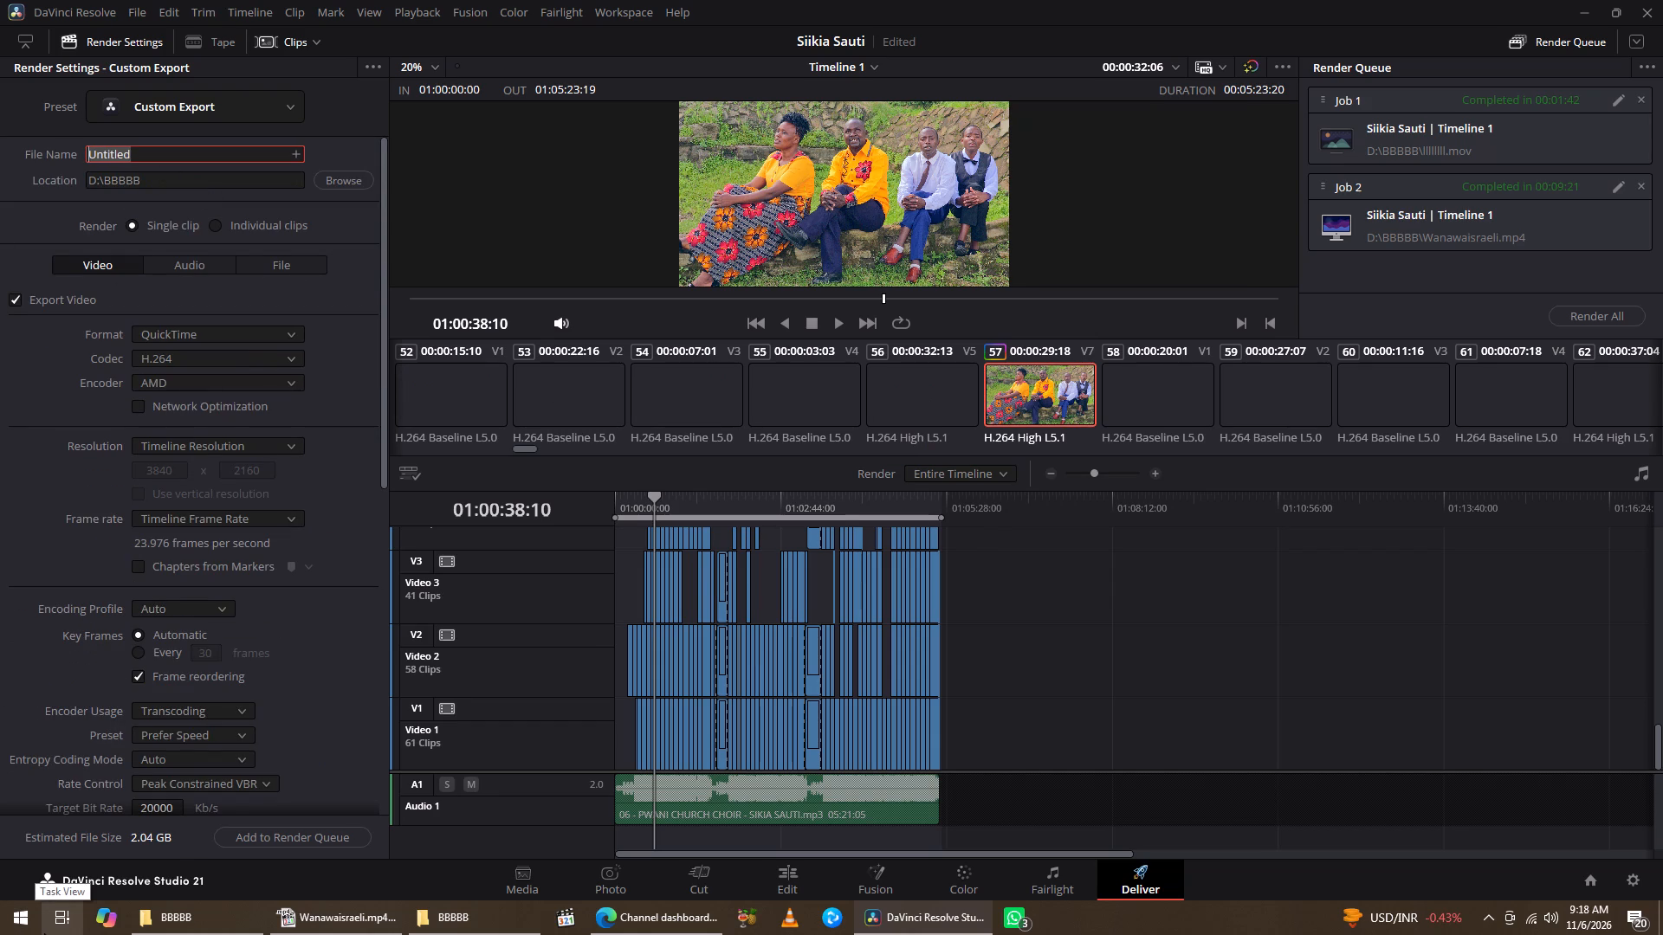
pyautogui.hotkey('shift', 's')
pyautogui.write('ikia')
pyautogui.press('space')
pyautogui.hotkey('shift', 's')
pyautogui.write('auti')
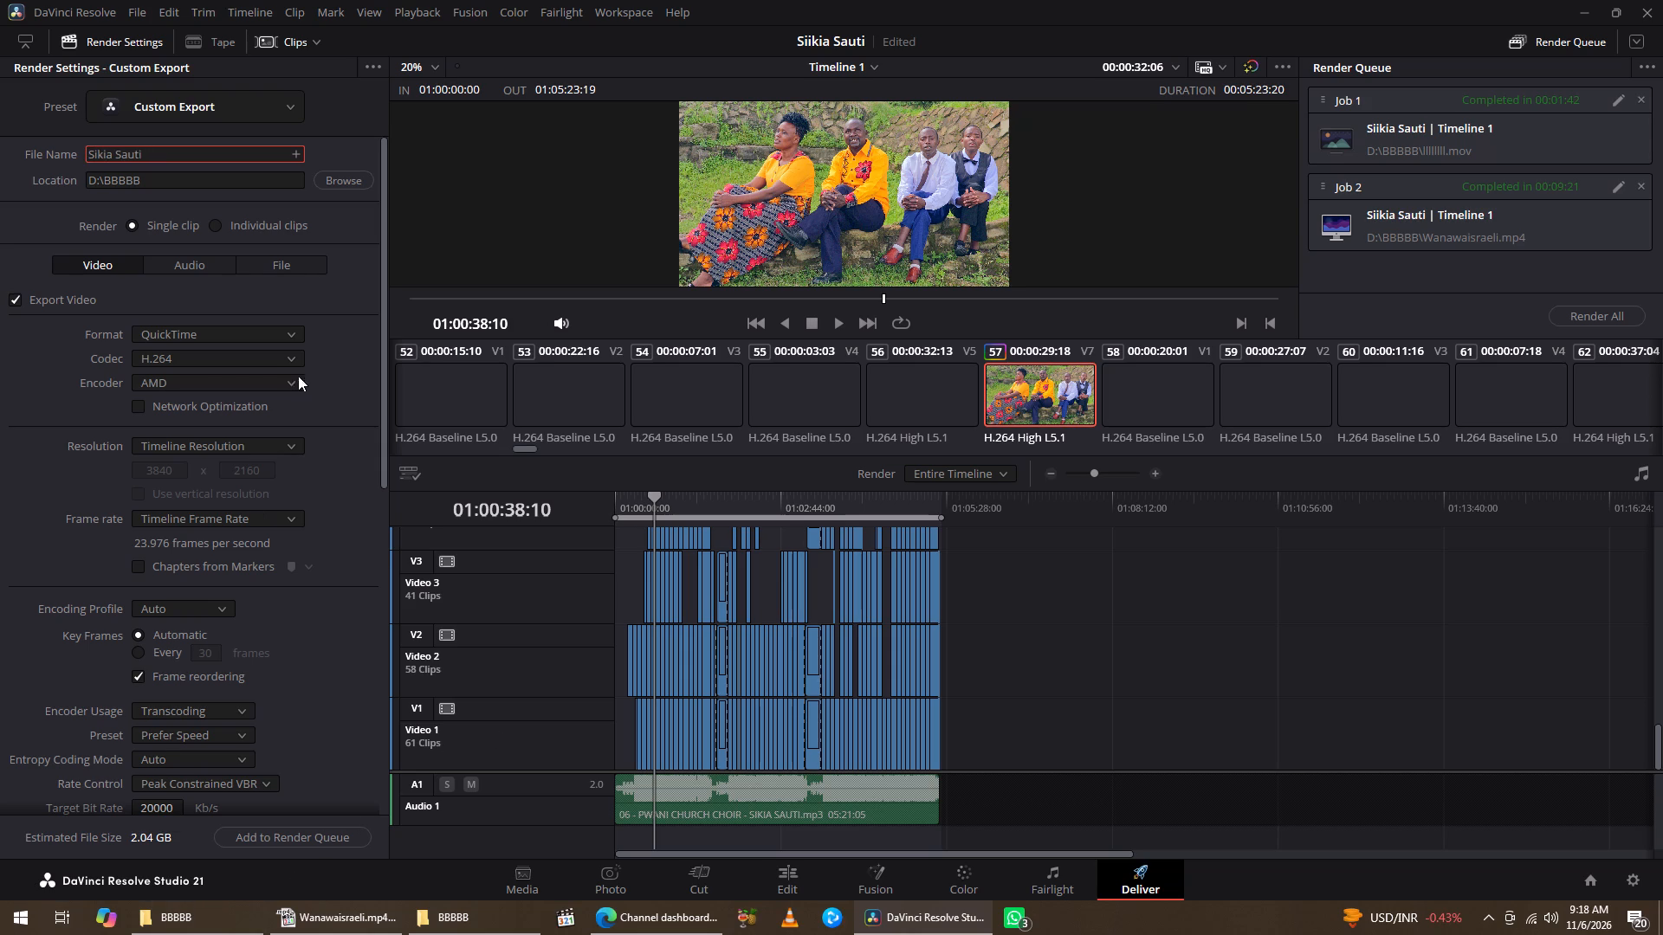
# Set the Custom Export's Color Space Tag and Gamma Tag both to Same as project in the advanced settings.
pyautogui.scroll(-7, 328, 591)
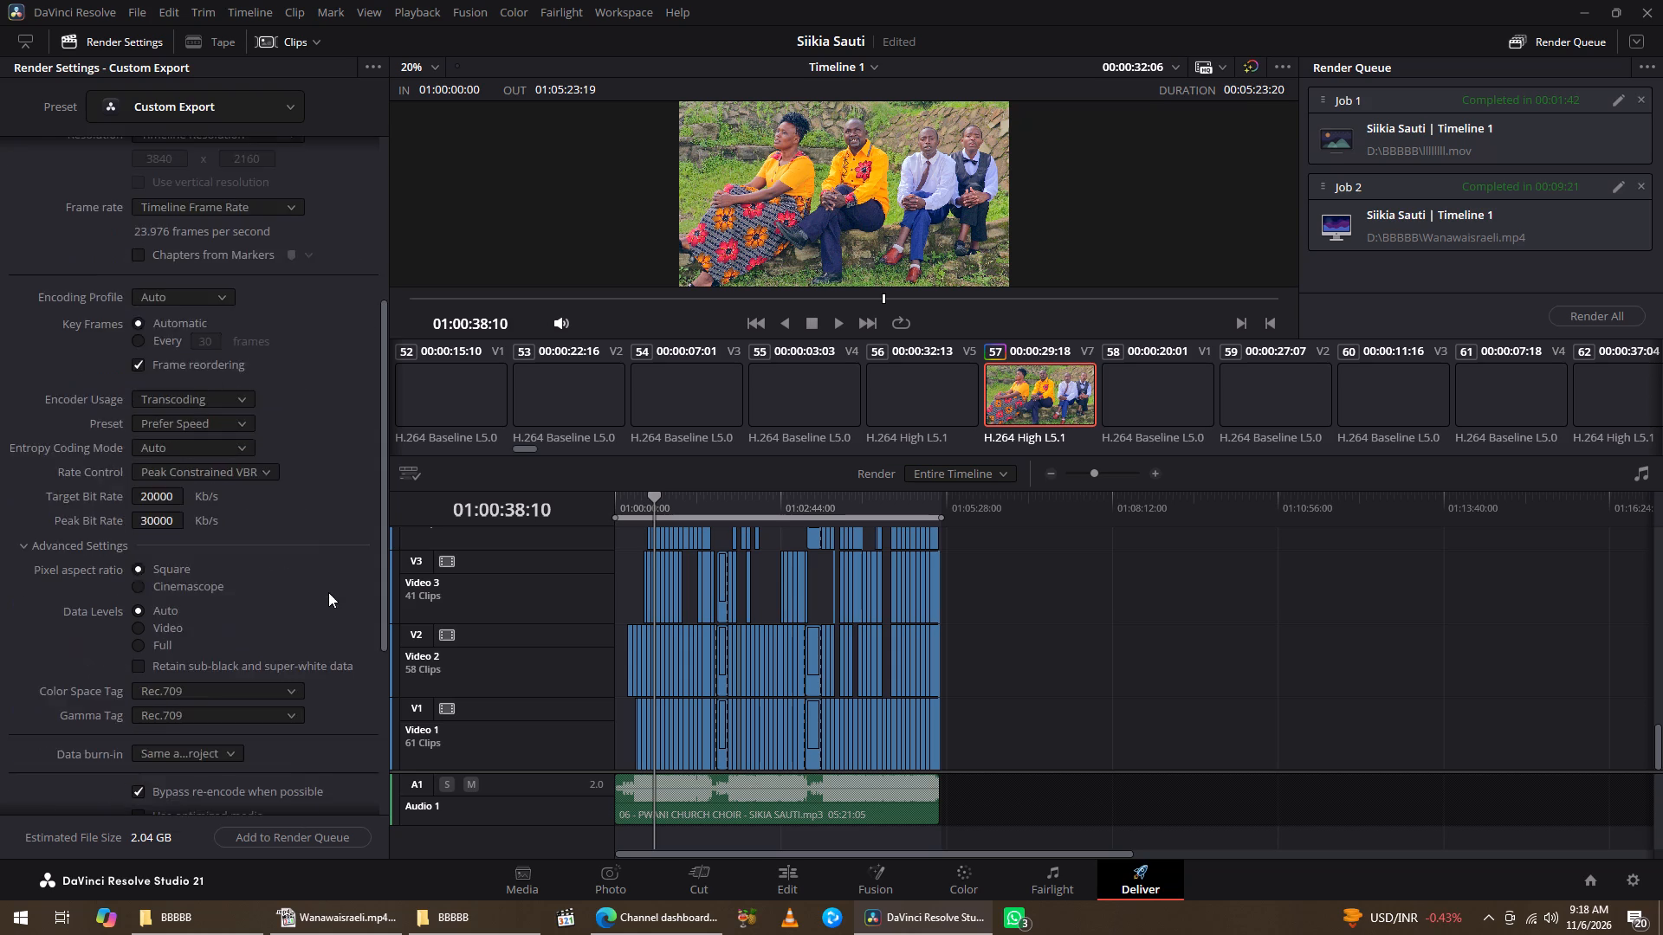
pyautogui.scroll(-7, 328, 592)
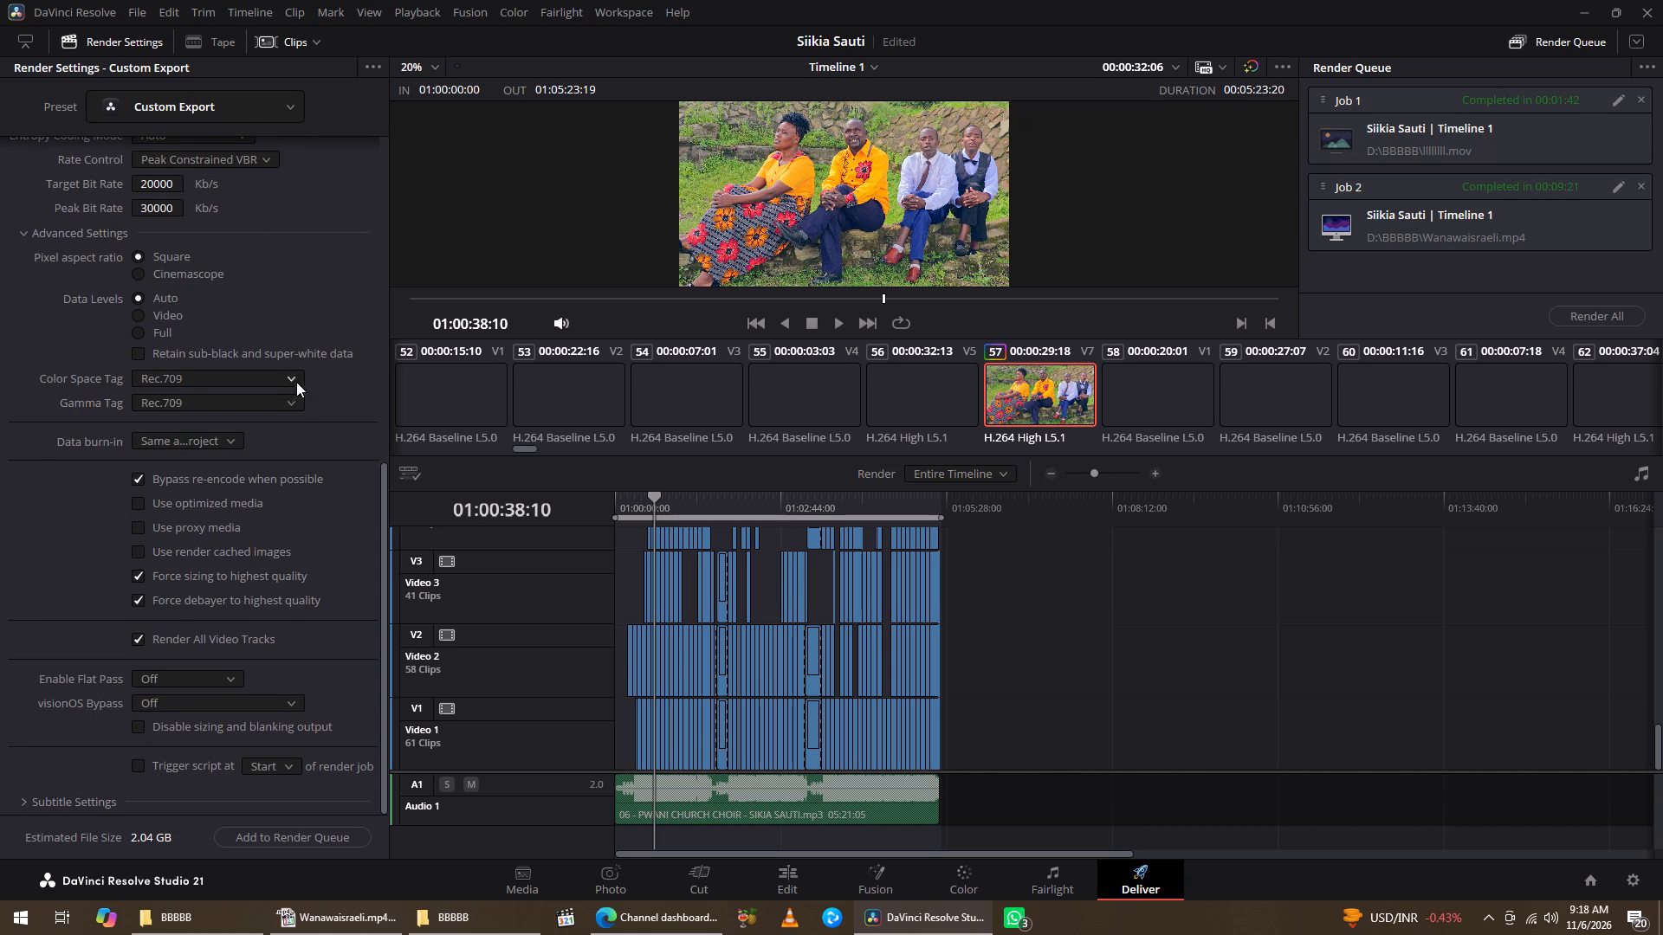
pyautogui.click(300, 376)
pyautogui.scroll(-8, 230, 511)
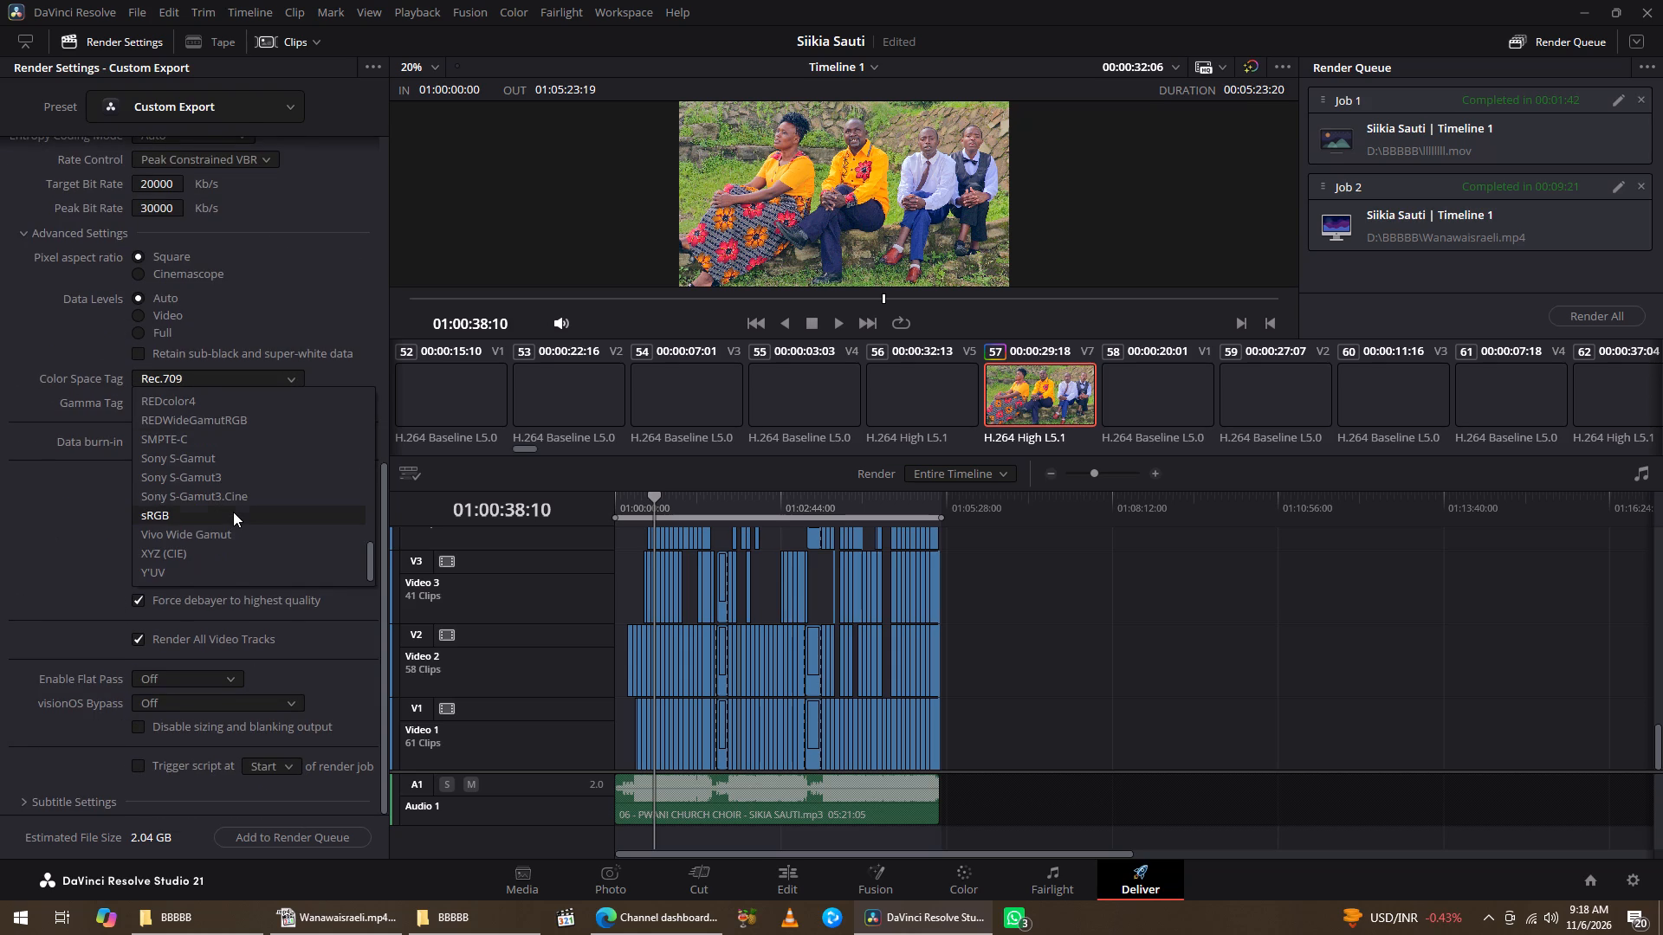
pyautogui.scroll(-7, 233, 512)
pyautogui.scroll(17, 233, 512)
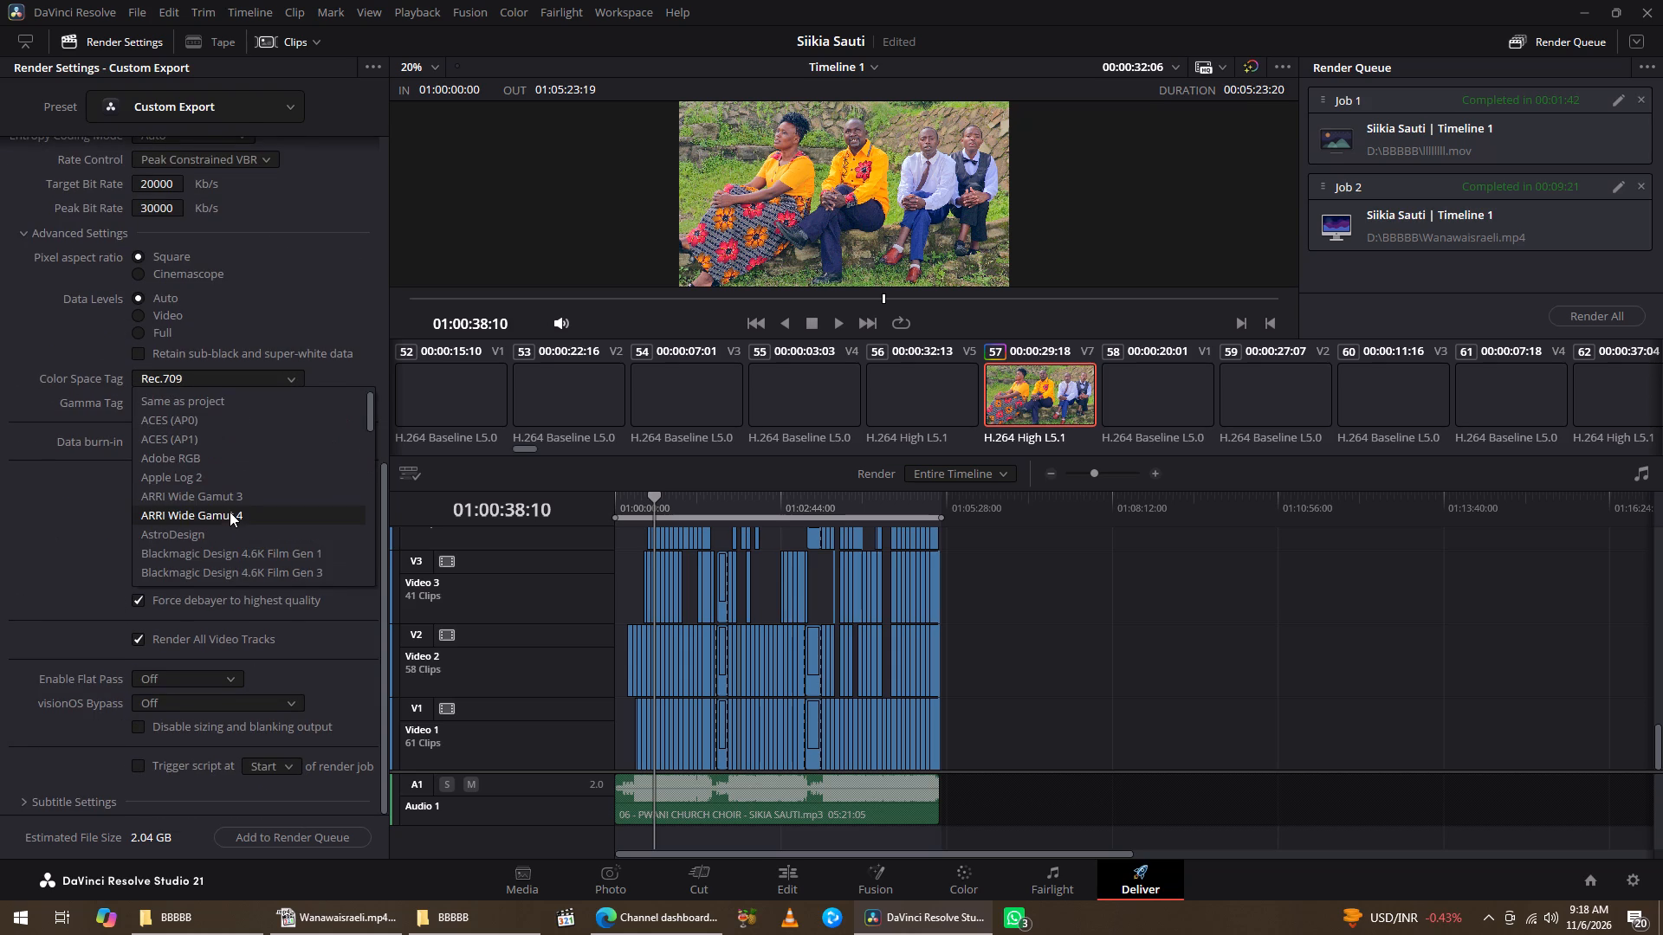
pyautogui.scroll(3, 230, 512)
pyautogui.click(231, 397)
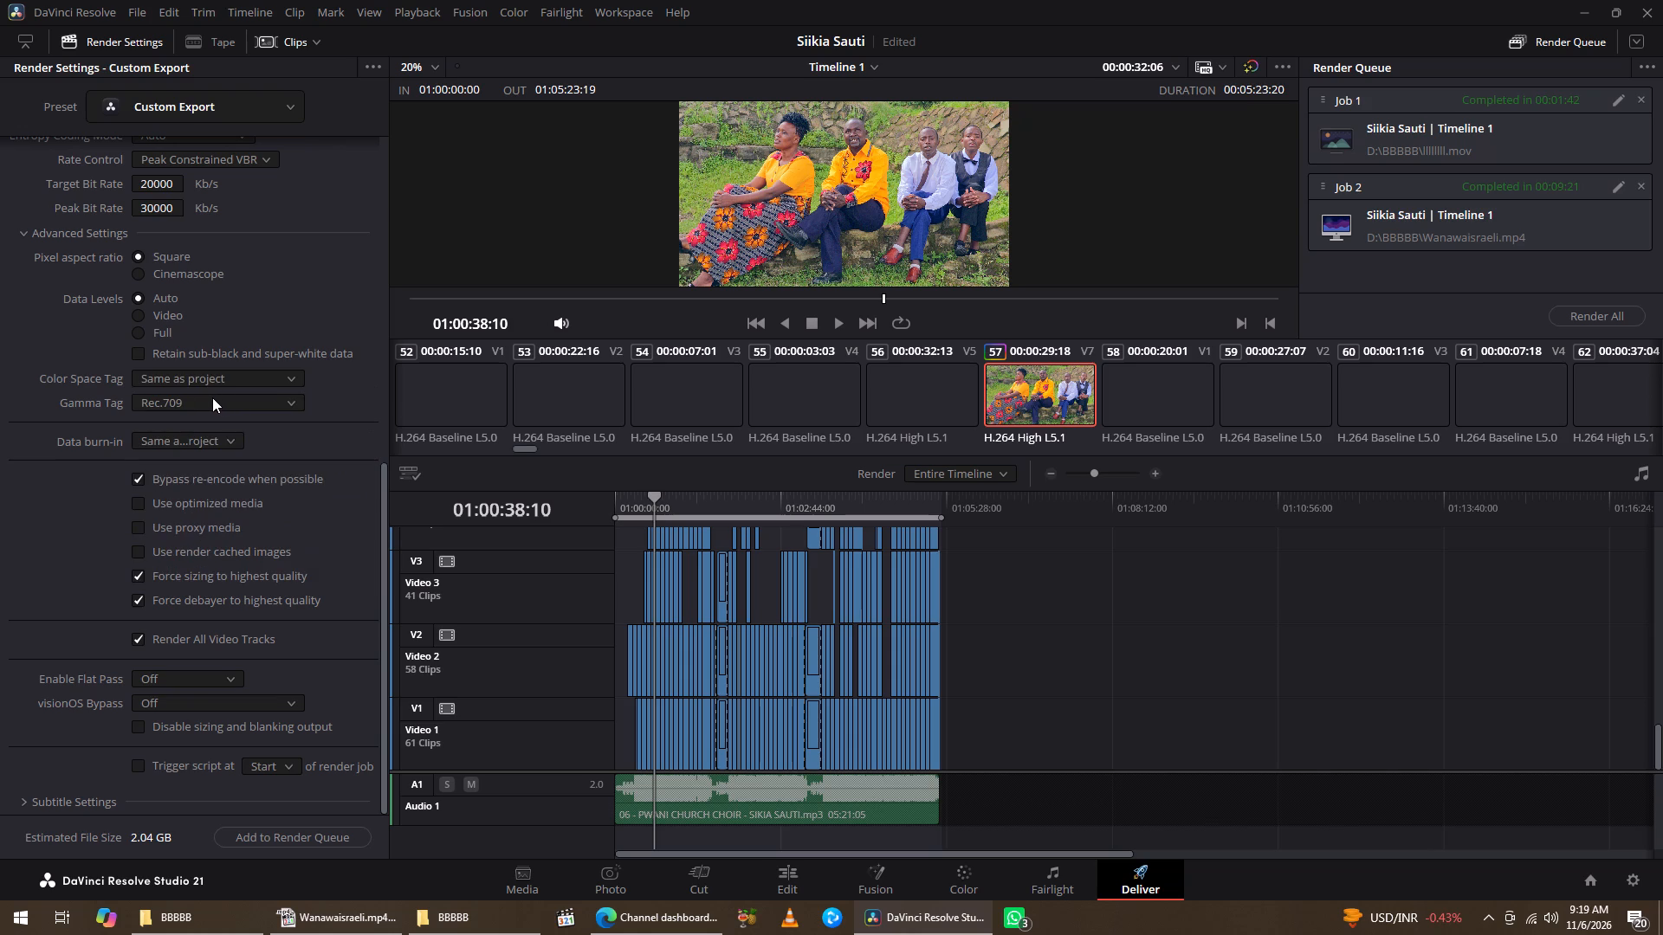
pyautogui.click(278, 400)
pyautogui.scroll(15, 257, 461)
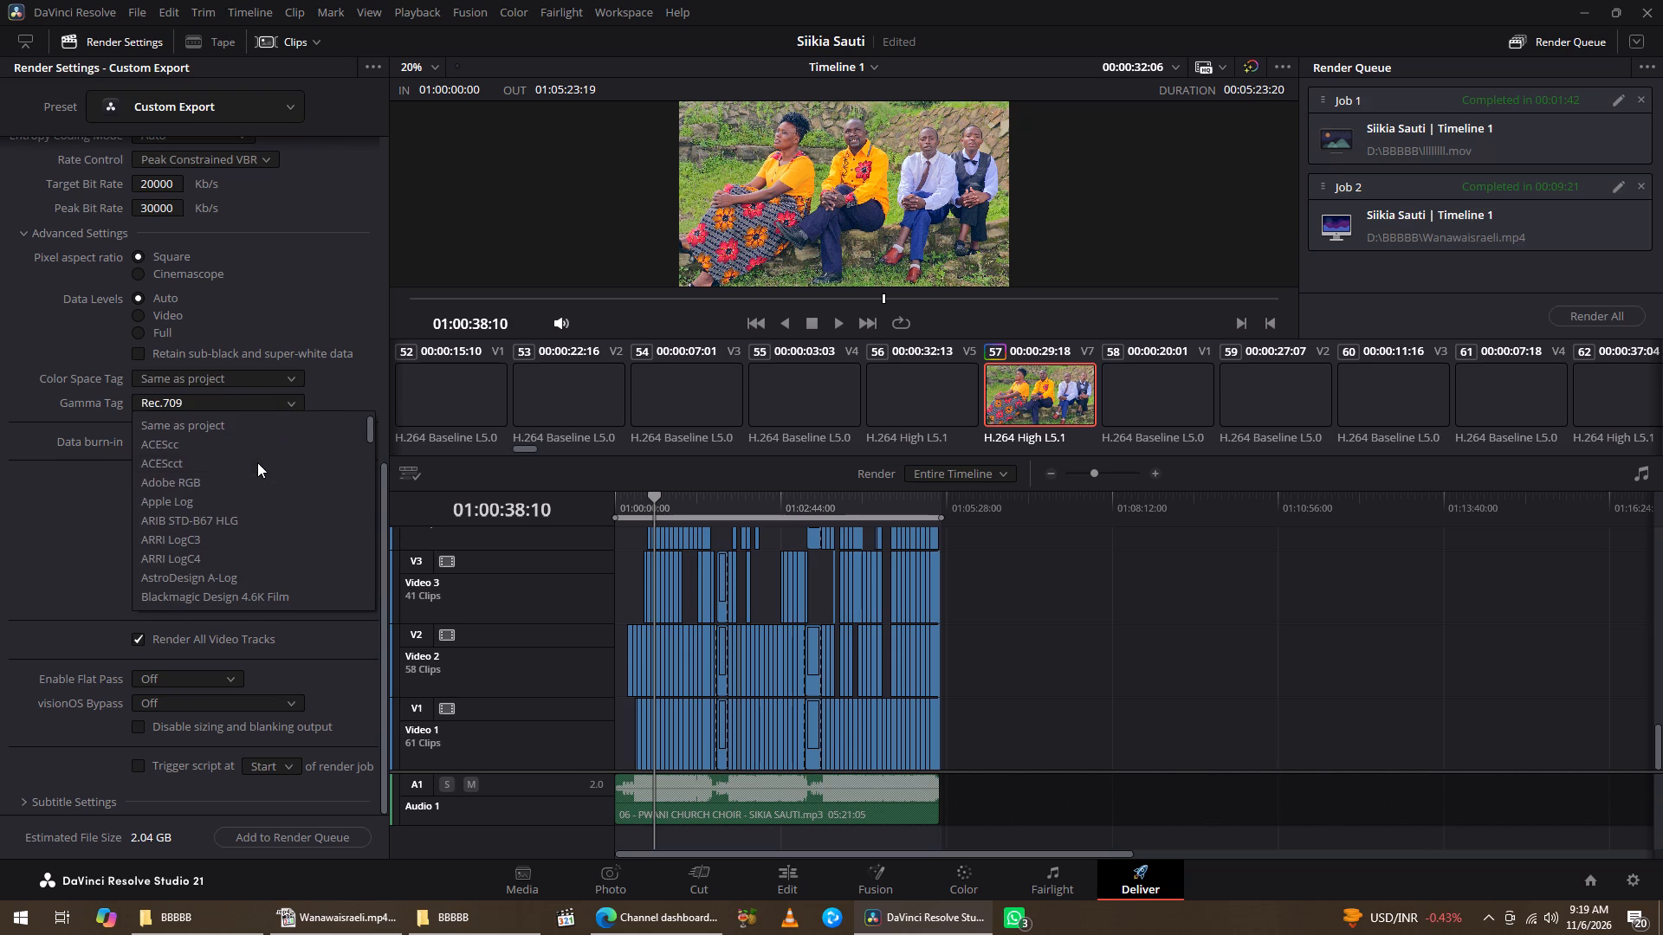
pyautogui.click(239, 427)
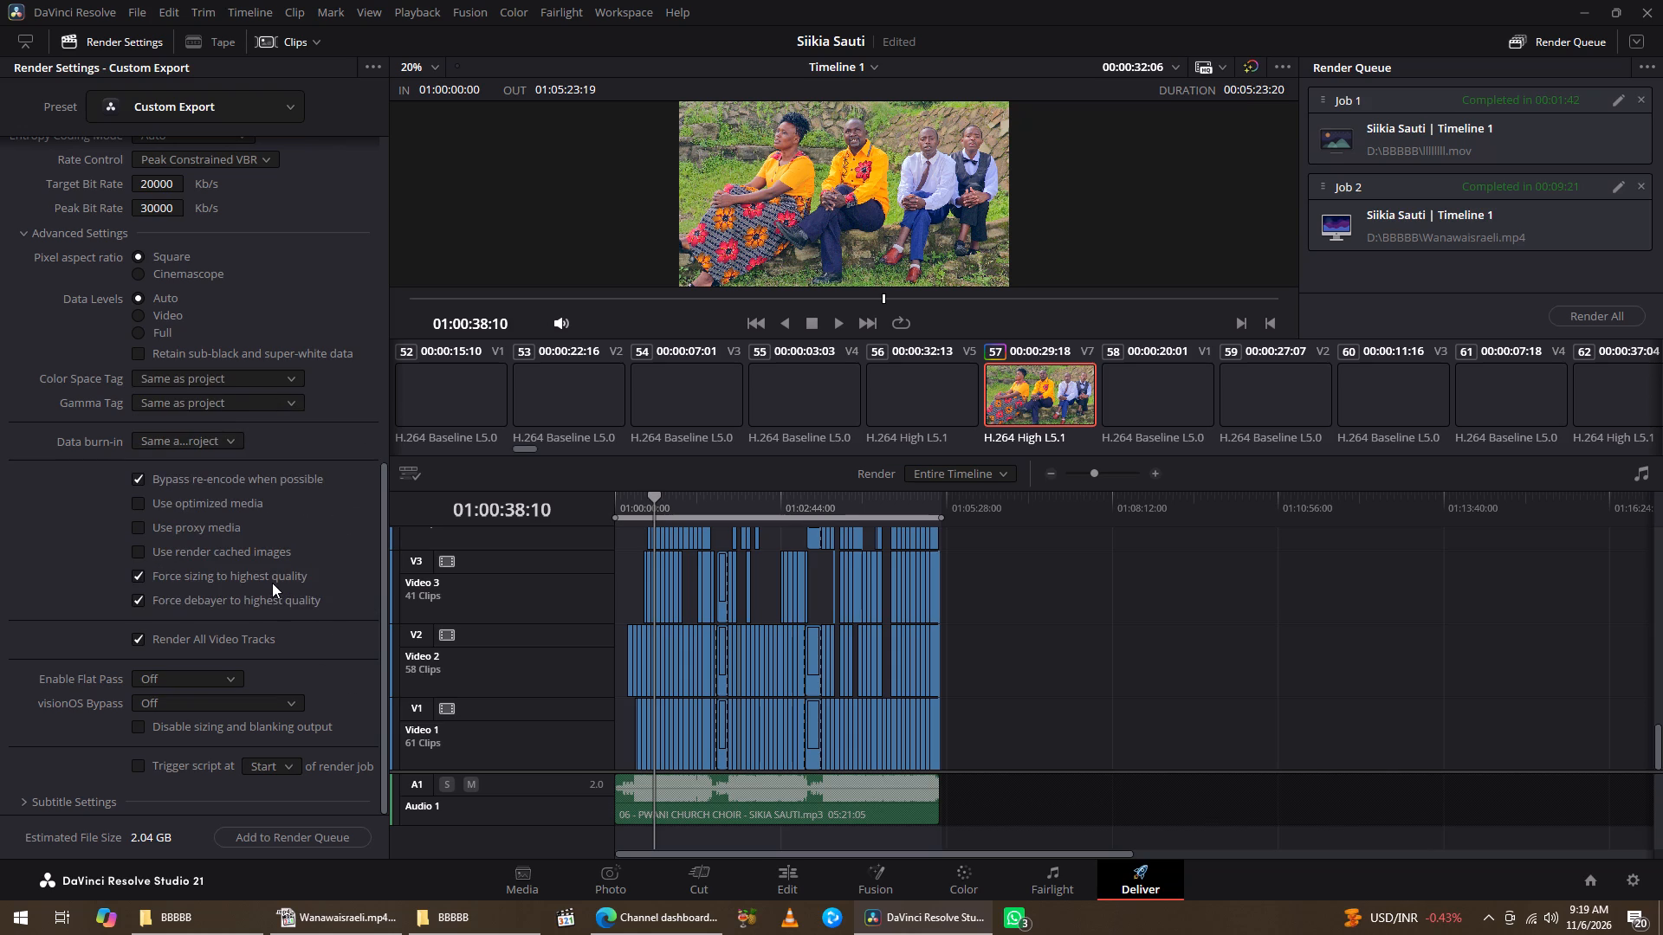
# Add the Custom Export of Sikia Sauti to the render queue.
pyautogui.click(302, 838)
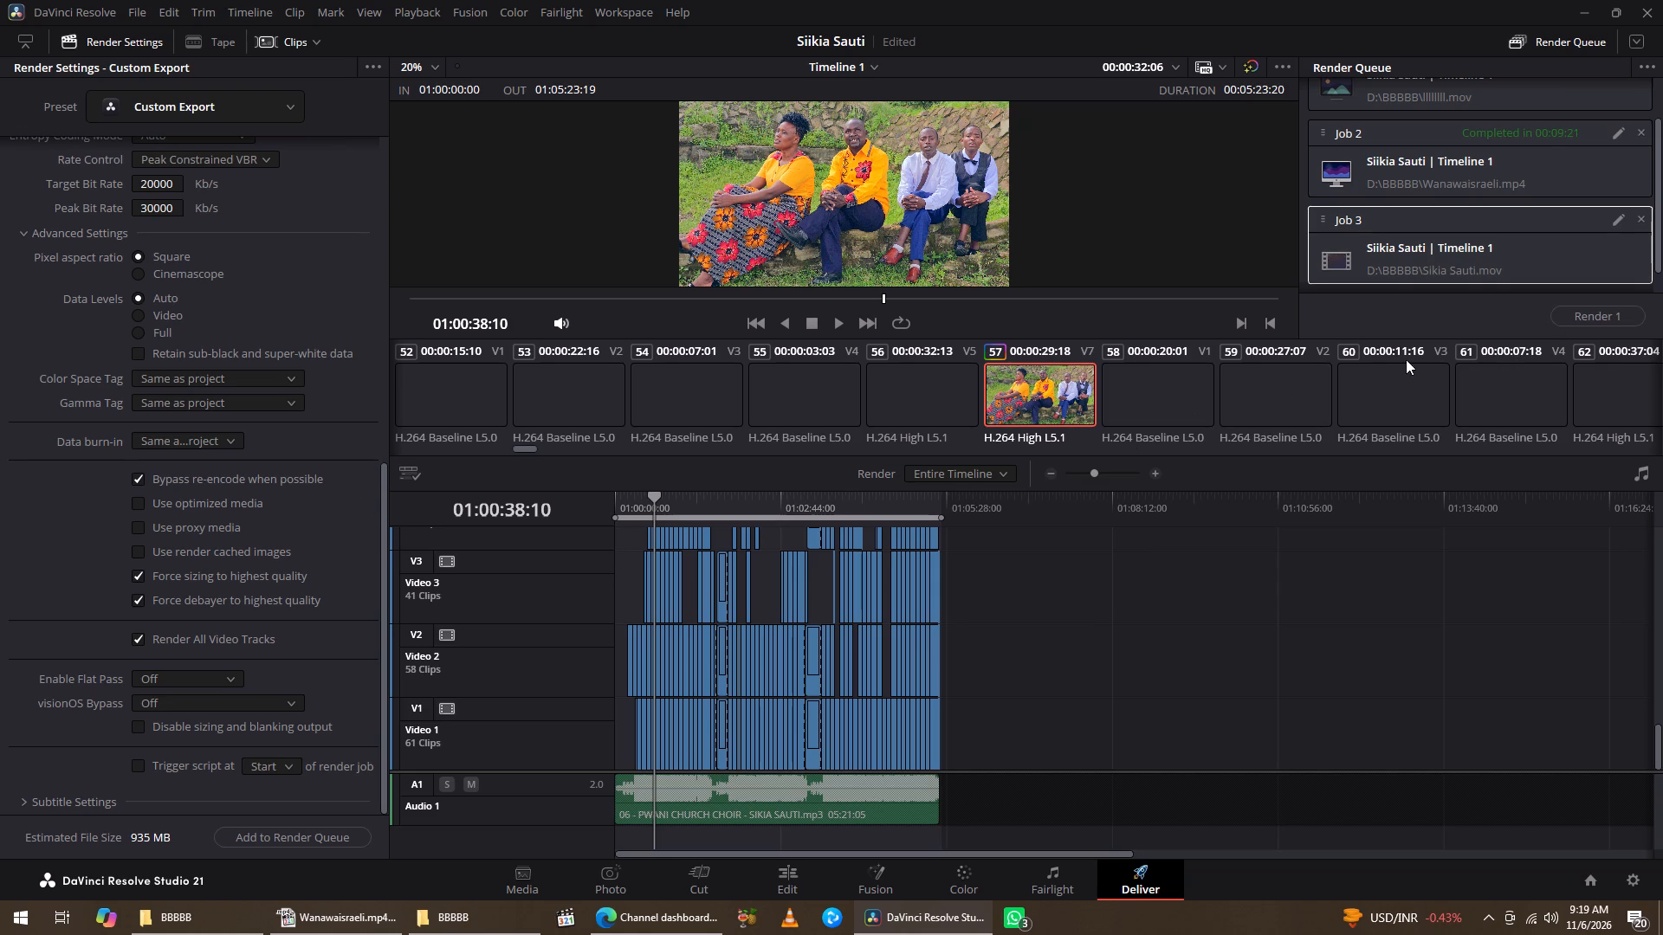
# Apply the You Tube Best preset to the render settings again.
pyautogui.click(235, 111)
pyautogui.click(379, 138)
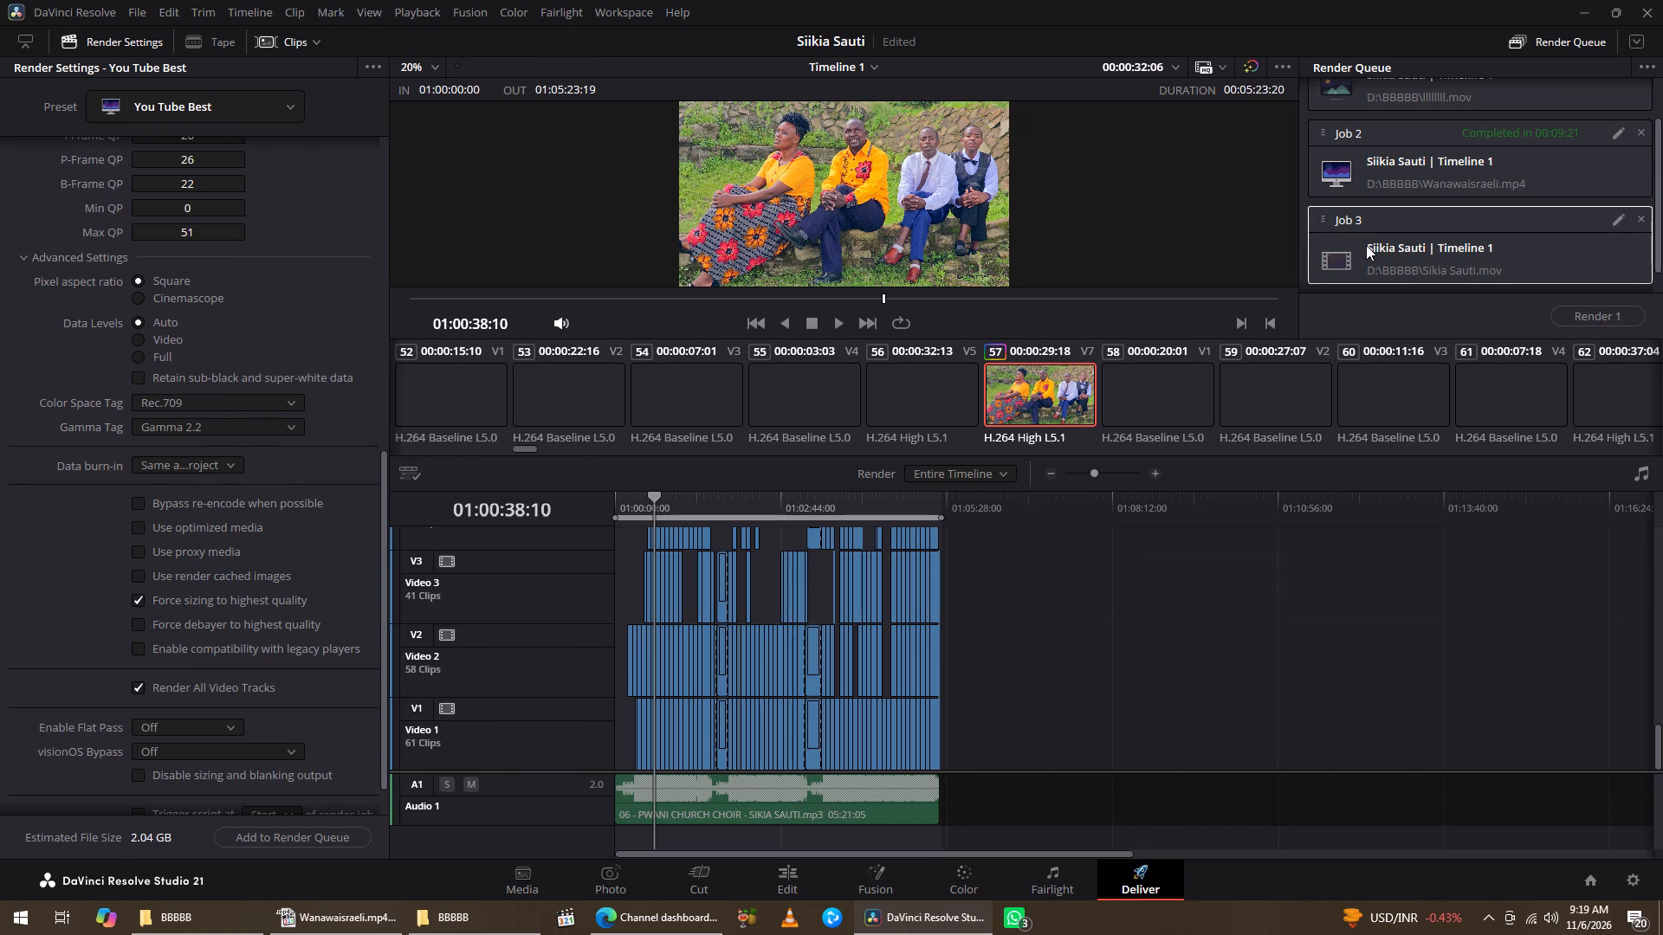
# Remove all three jobs from the render queue so that it is empty.
pyautogui.click(1639, 220)
pyautogui.moveTo(1647, 185); pyautogui.dragTo(1647, 184)
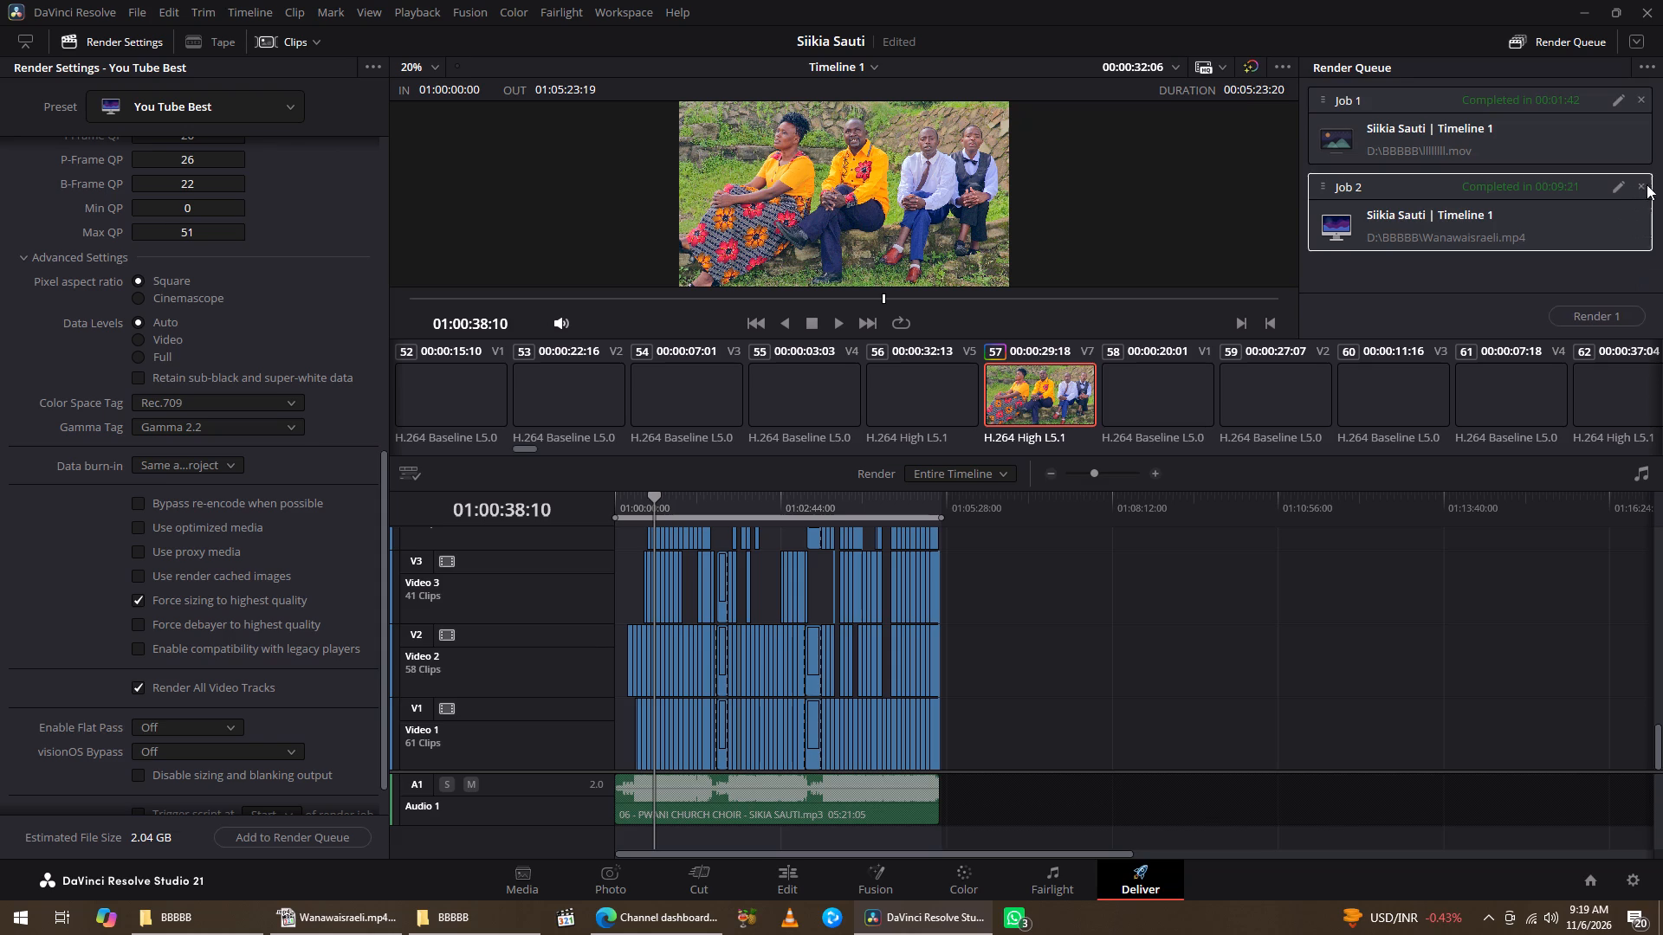
pyautogui.moveTo(1647, 184); pyautogui.dragTo(1639, 182)
pyautogui.click(1644, 182)
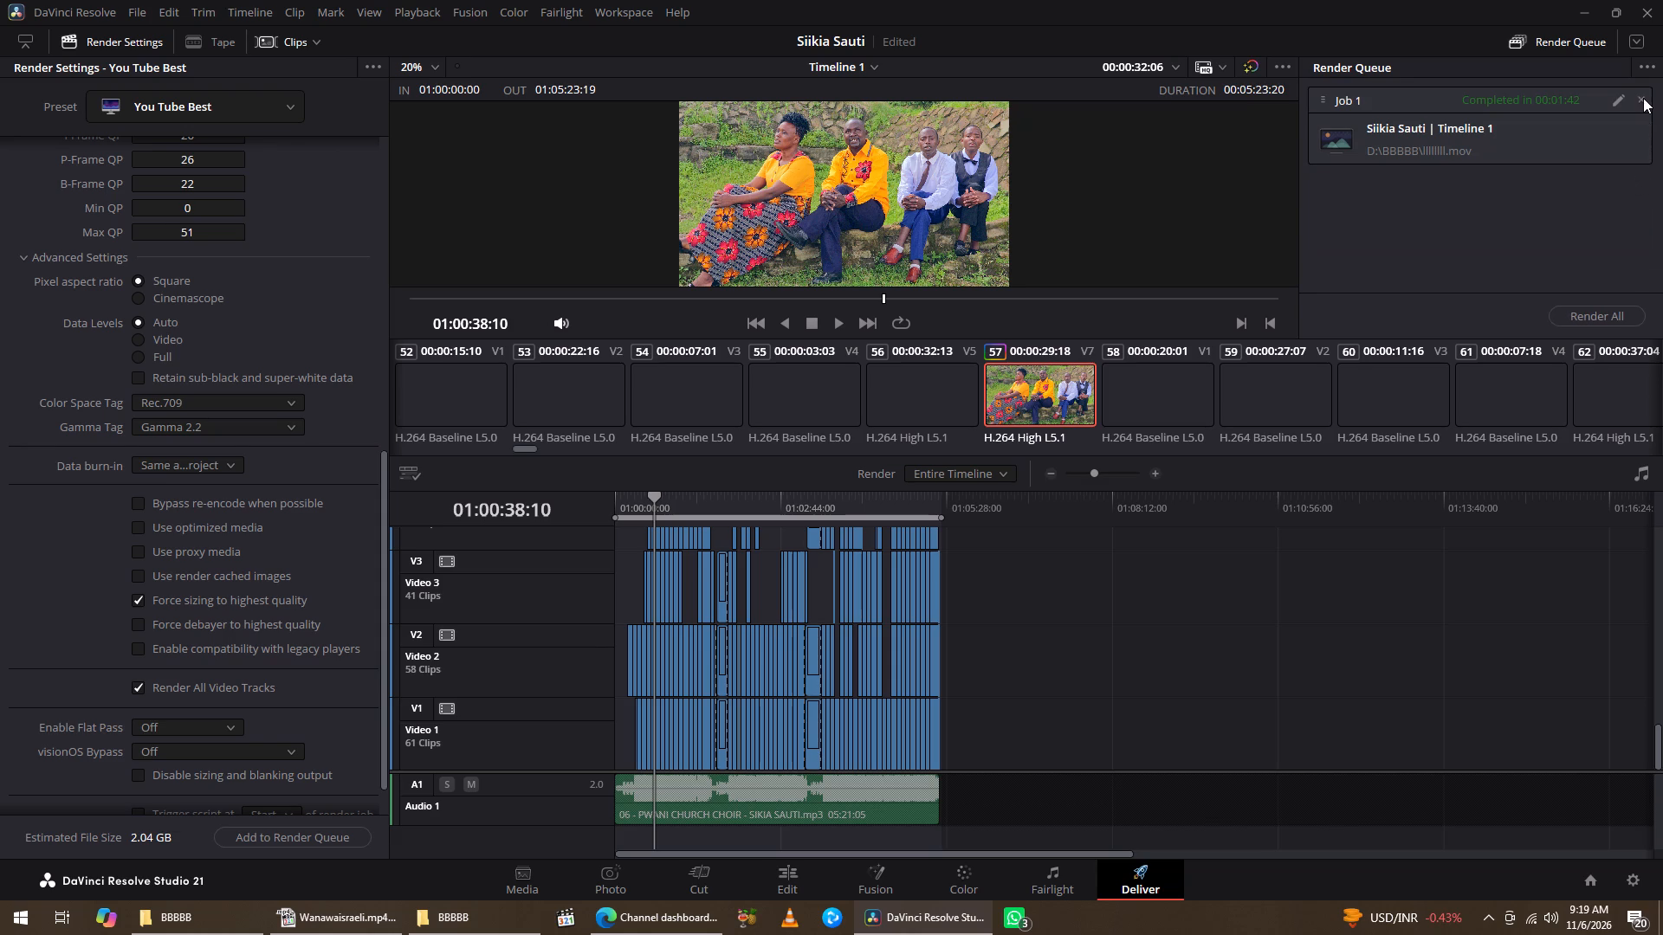
pyautogui.scroll(1, 1642, 91)
pyautogui.click(1642, 97)
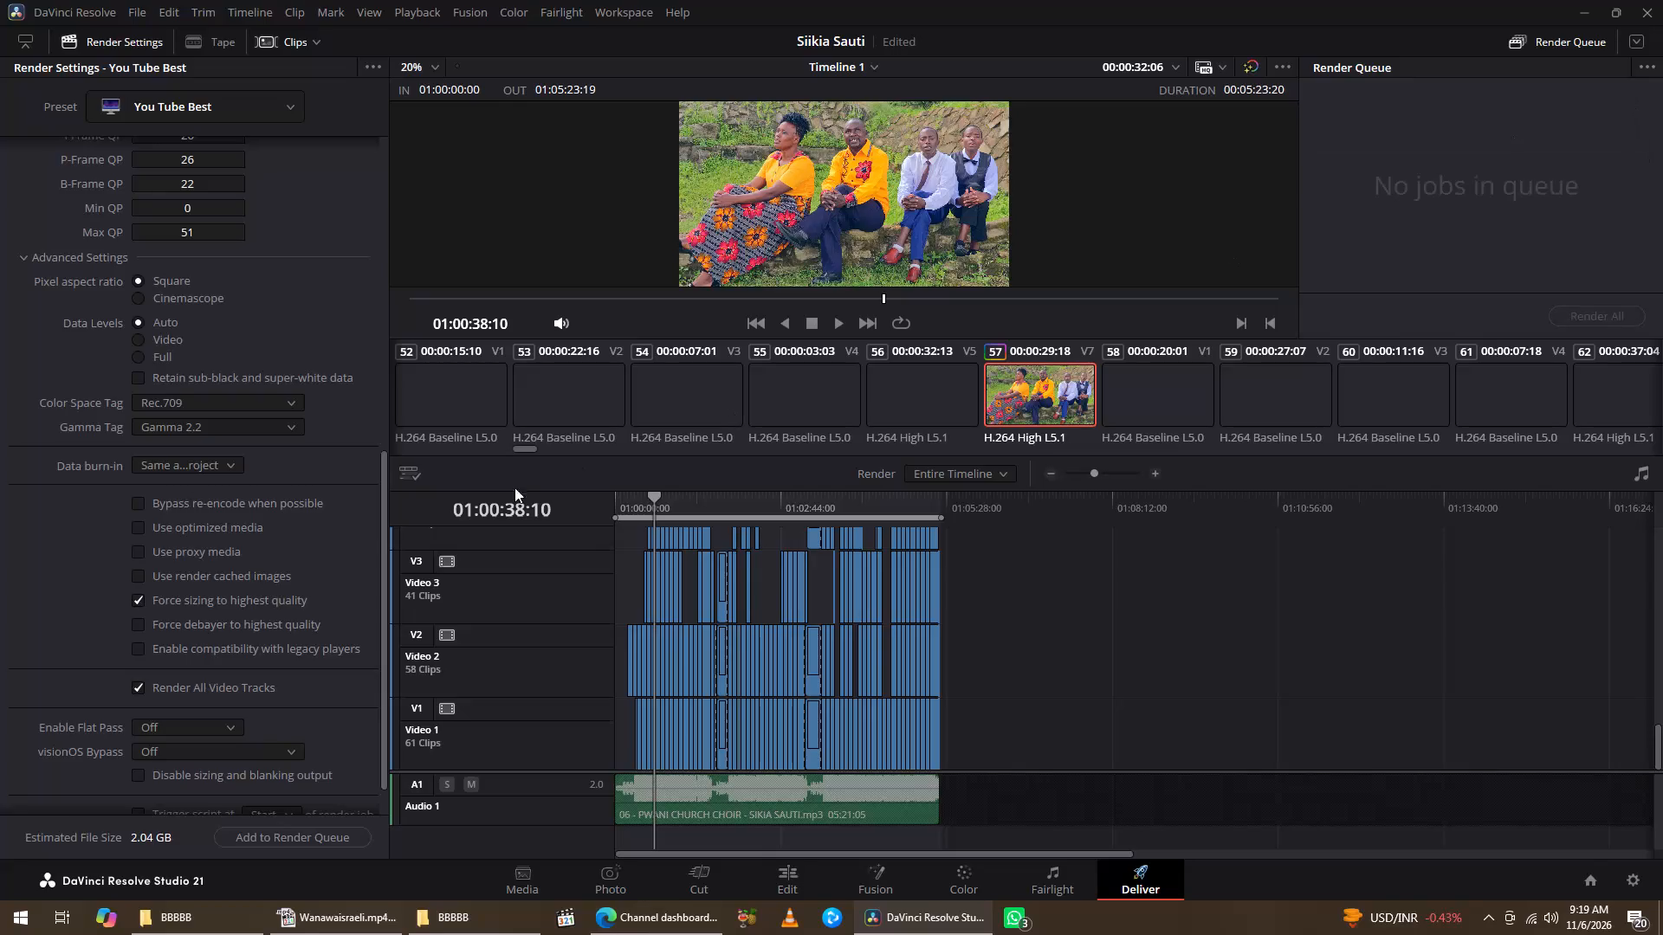
# Set both the Gamma Tag and the Color Space Tag of the You Tube Best export to Same as project.
pyautogui.click(265, 426)
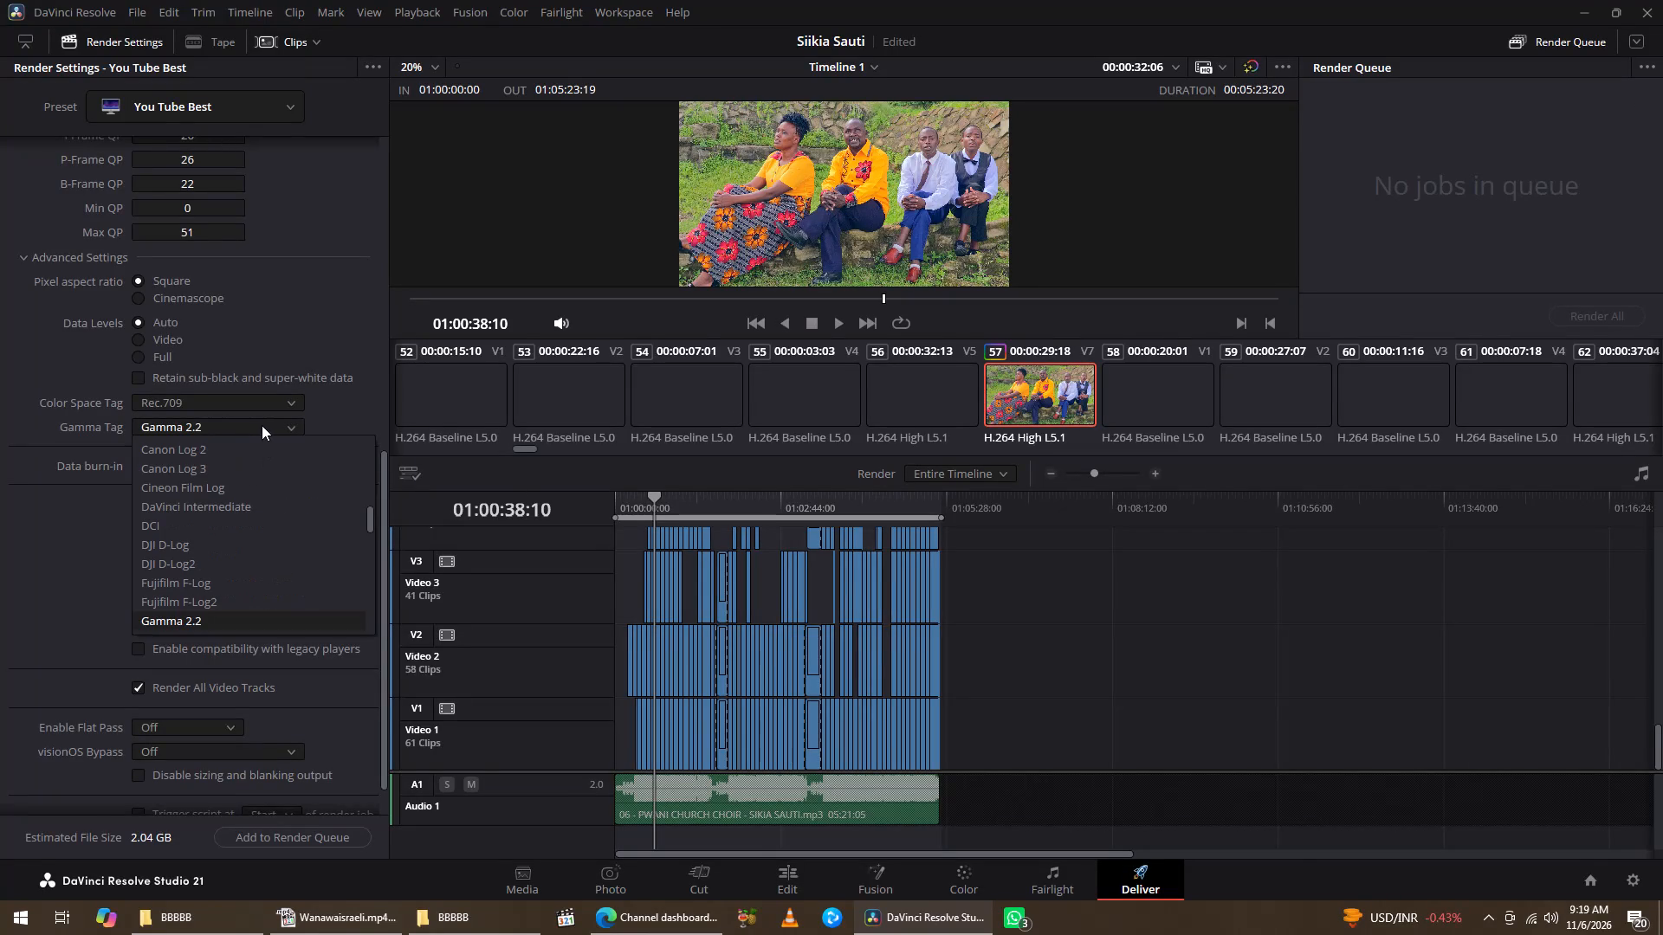
pyautogui.scroll(17, 230, 486)
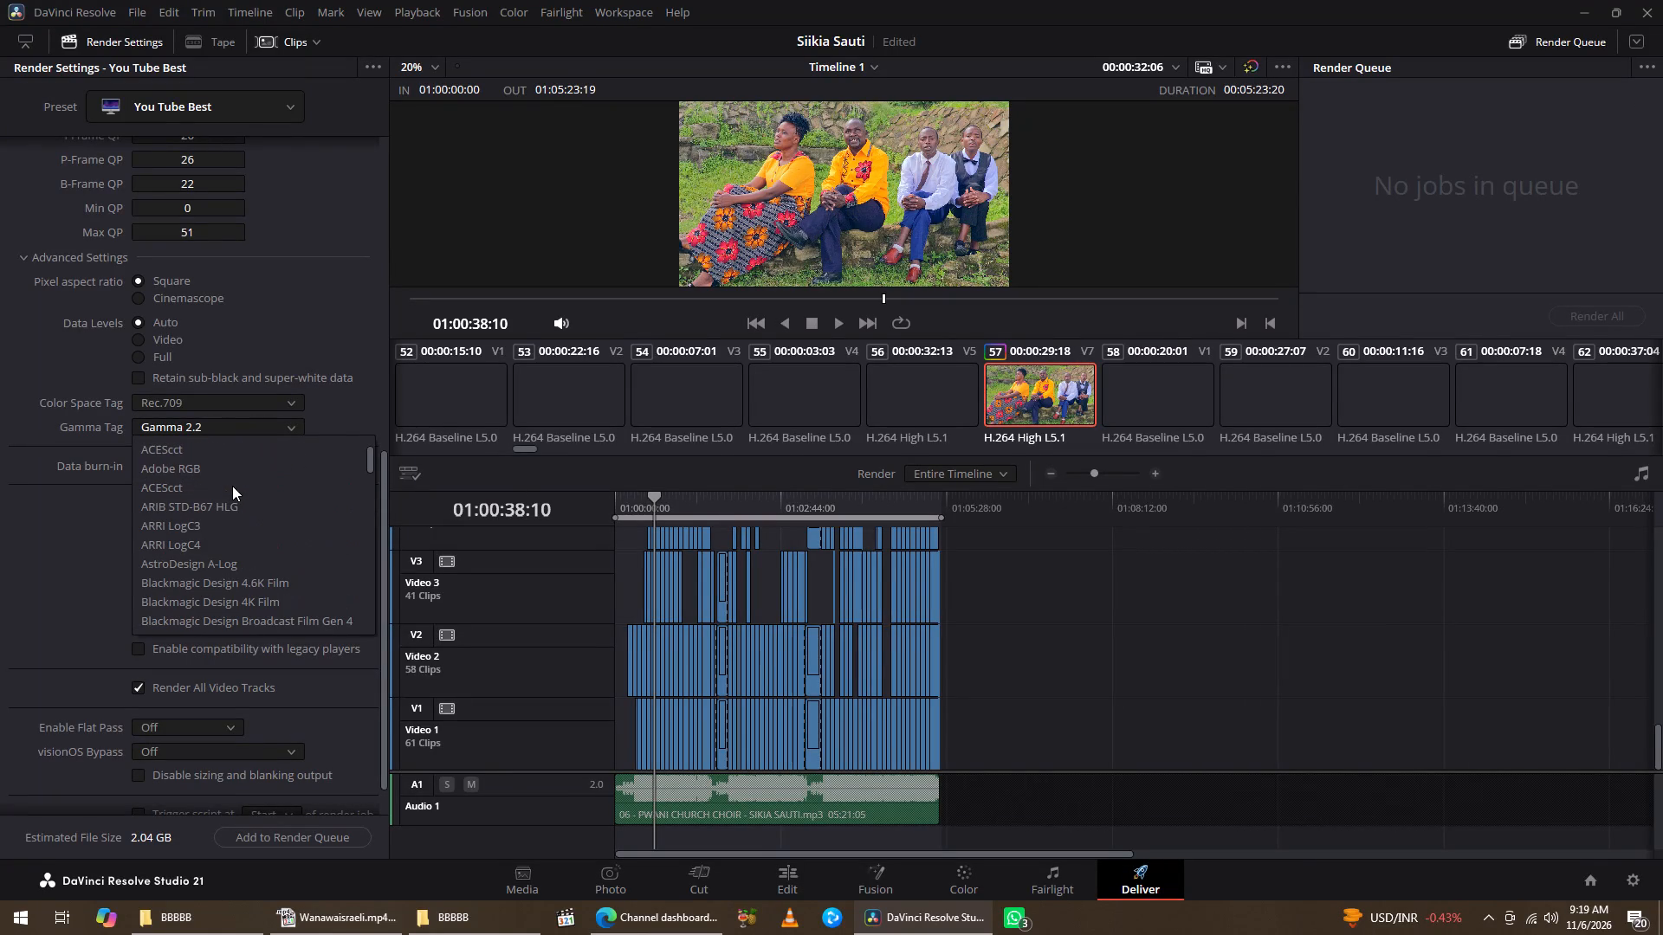
pyautogui.scroll(2, 232, 486)
pyautogui.click(230, 449)
pyautogui.click(260, 393)
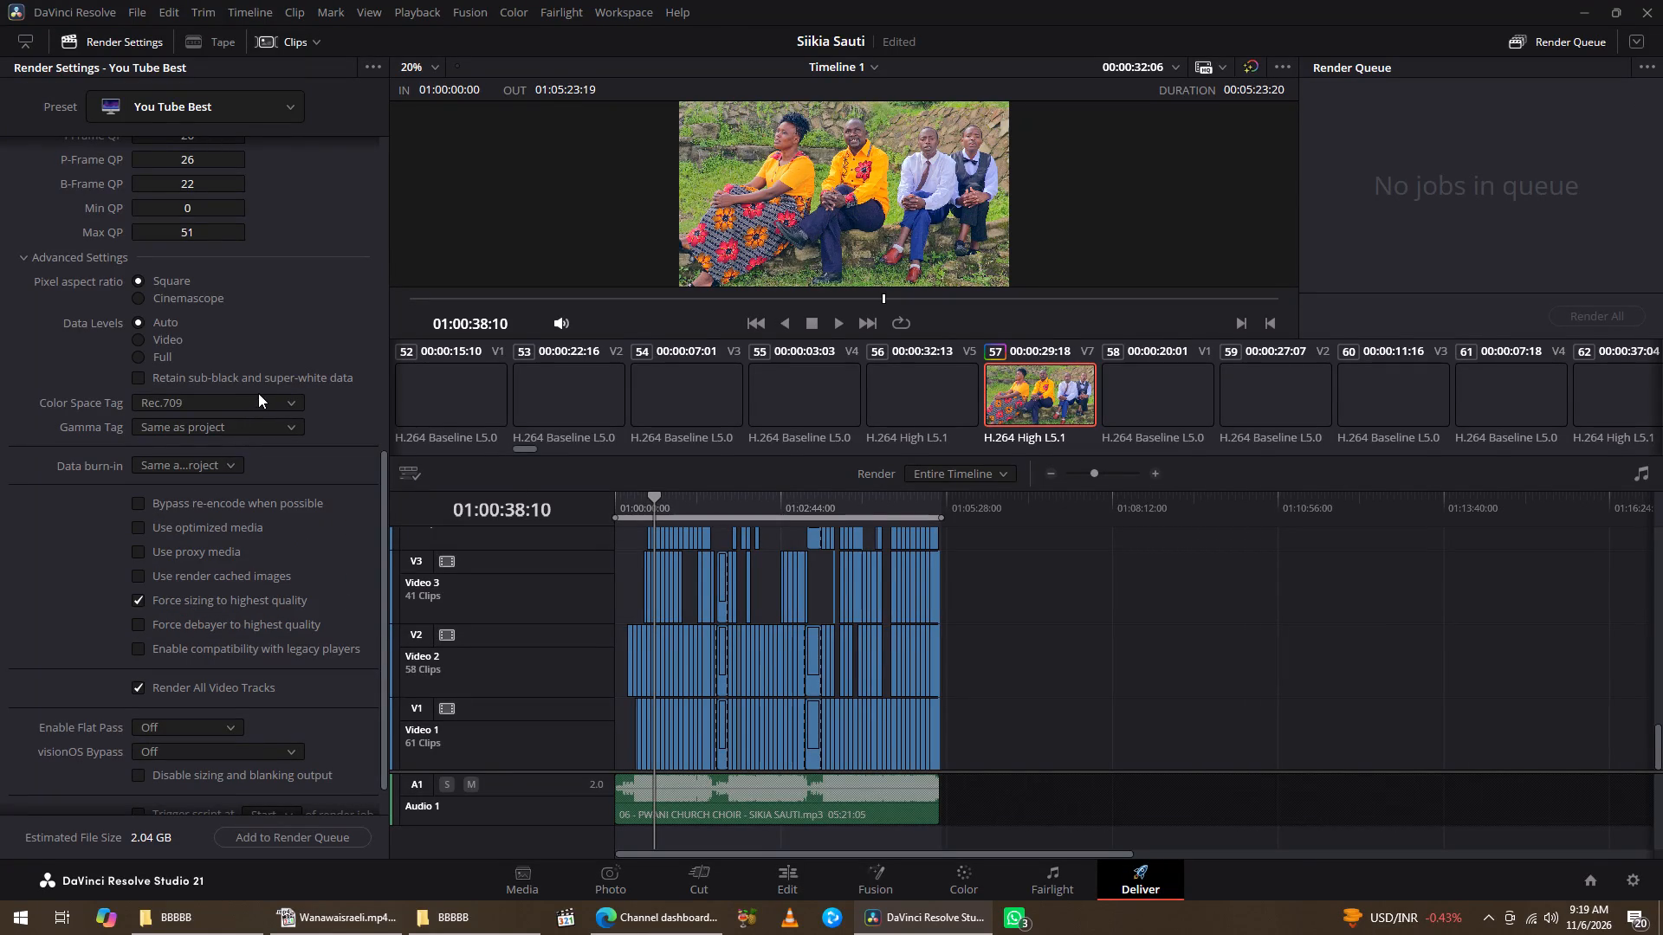
pyautogui.click(261, 396)
pyautogui.scroll(13, 219, 451)
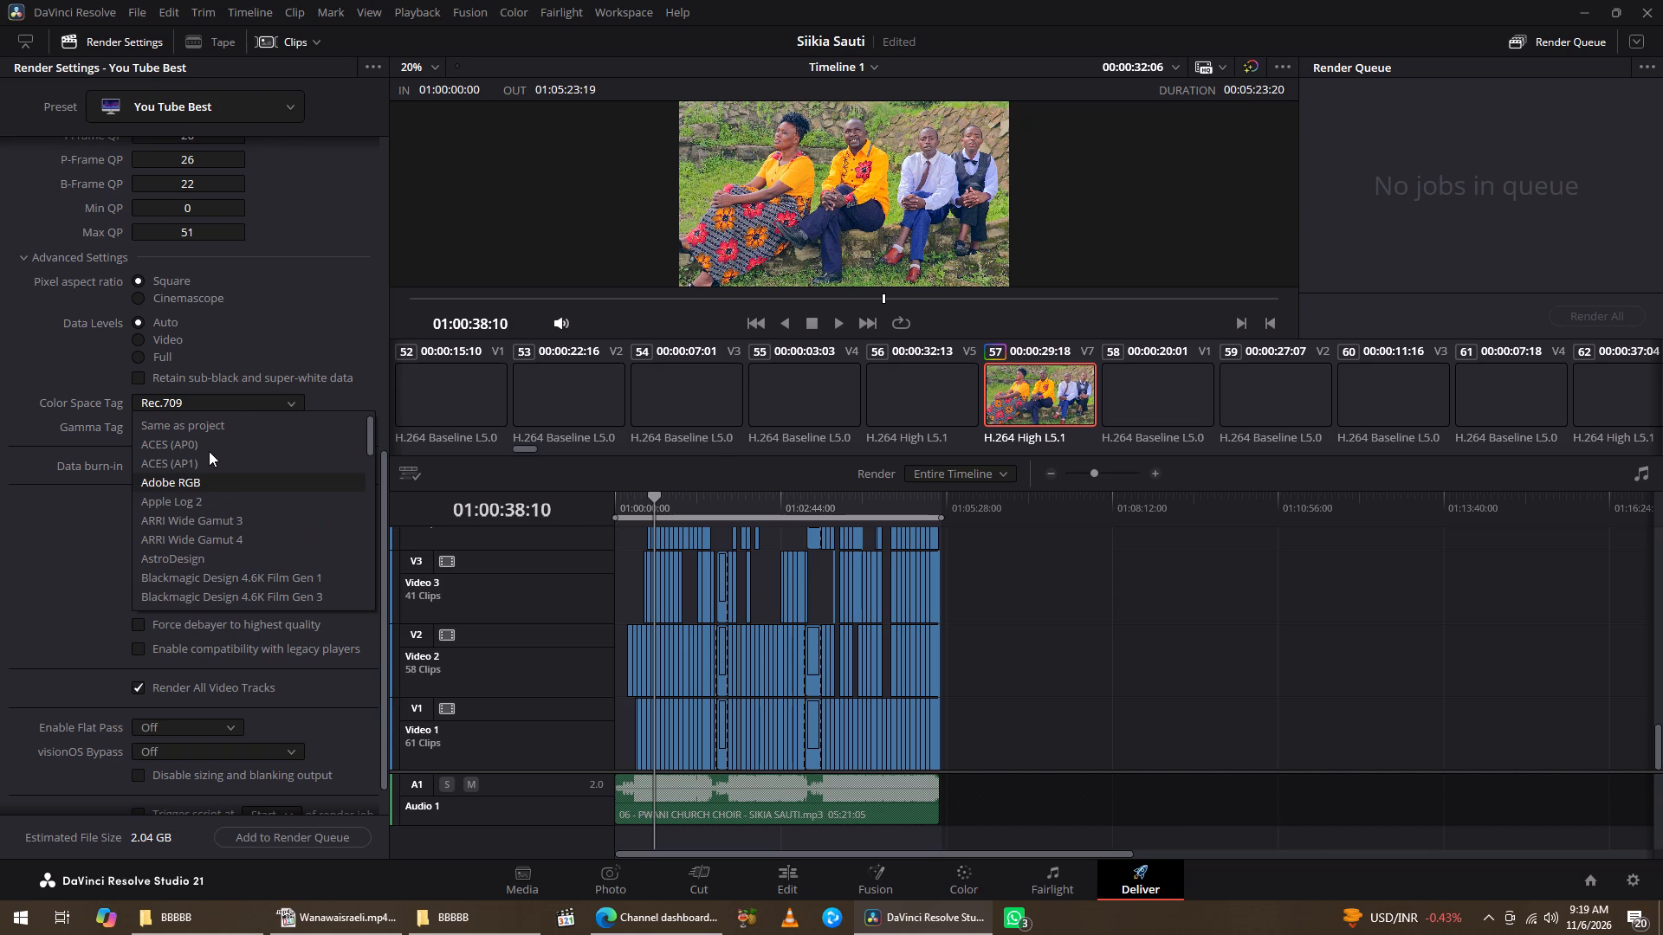
pyautogui.click(224, 425)
# Rename the output file of the export as Sikia Sauti.
pyautogui.scroll(17, 279, 364)
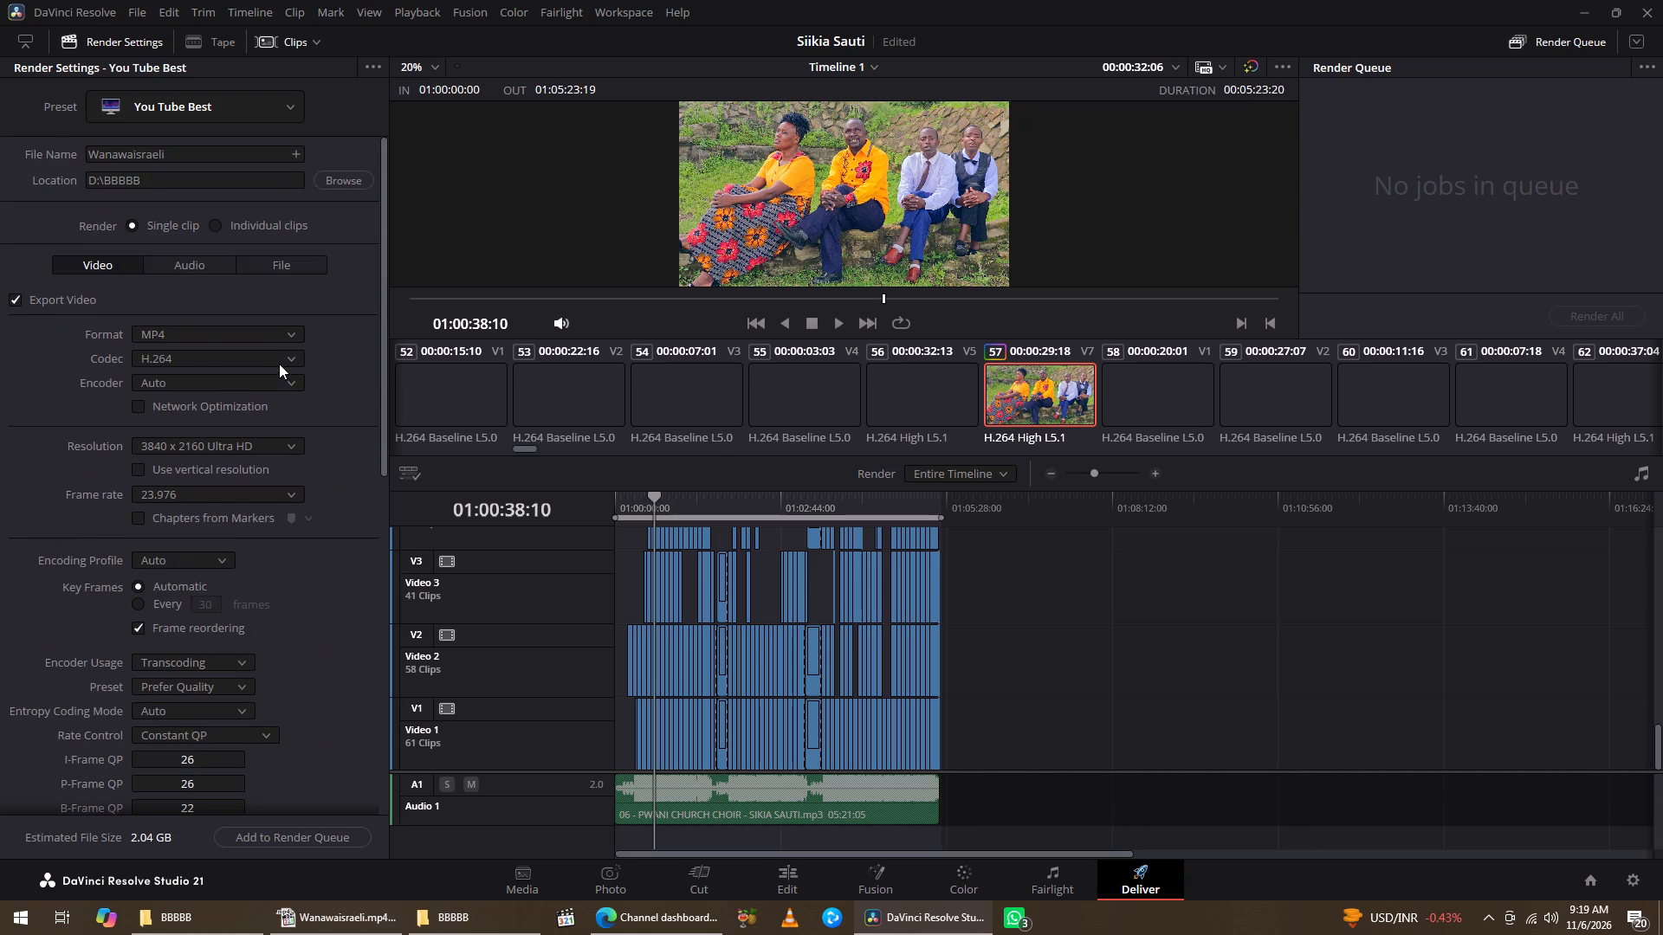
pyautogui.scroll(7, 279, 364)
pyautogui.moveTo(183, 153); pyautogui.dragTo(0, 145)
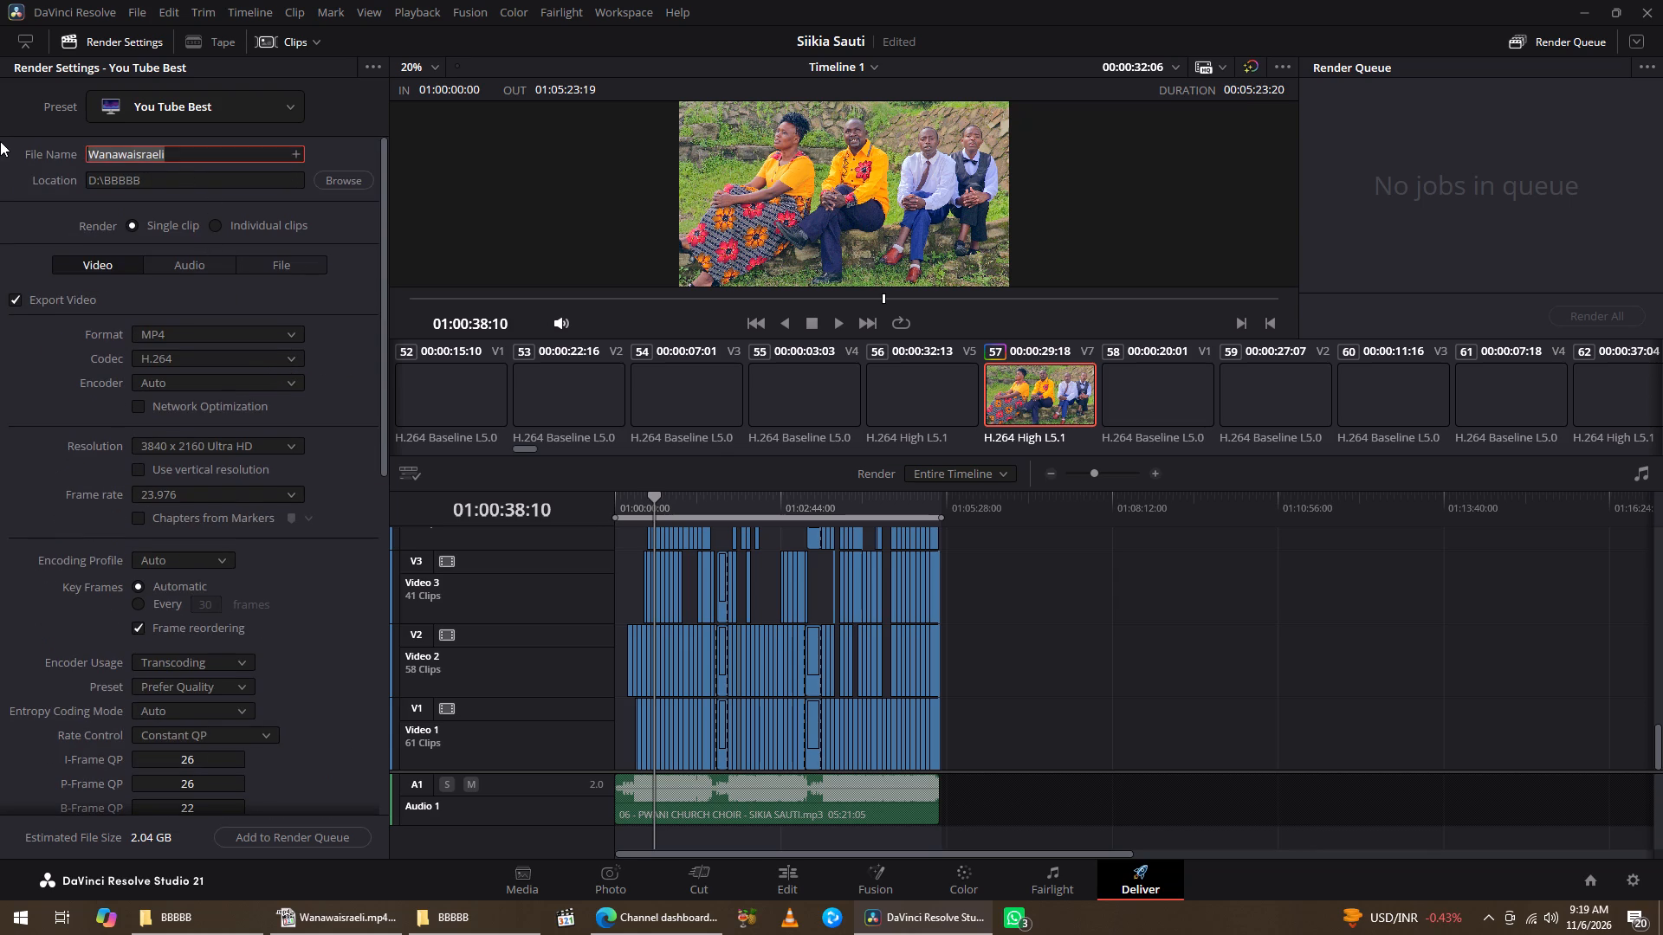
pyautogui.write('Si')
pyautogui.write('kia')
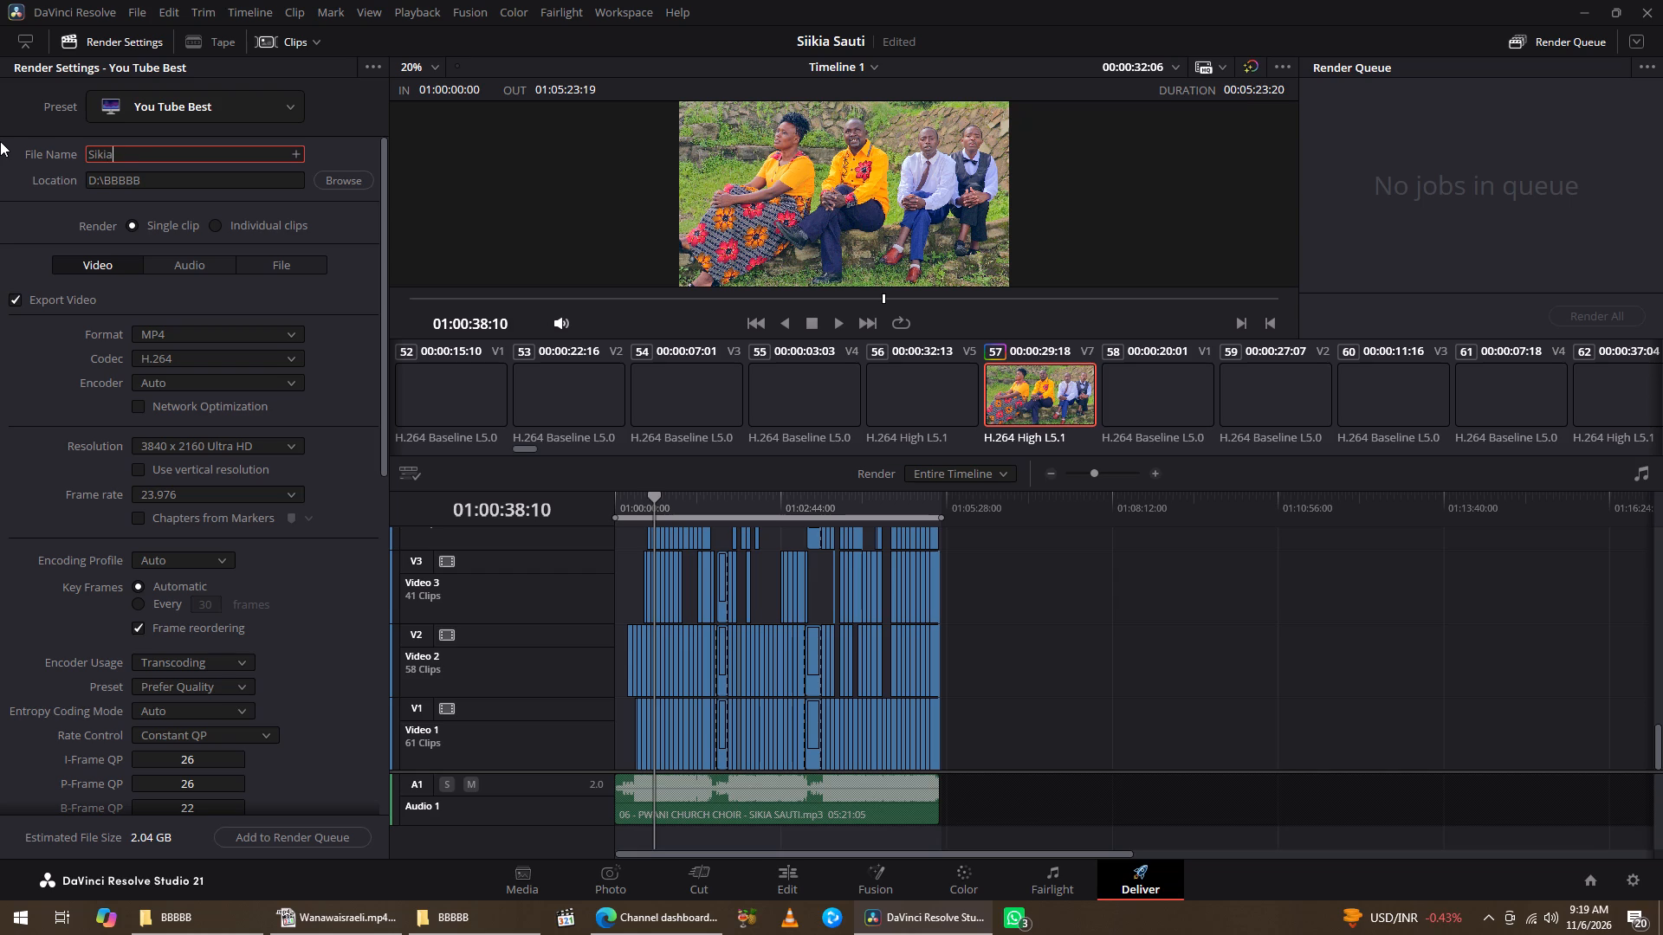
pyautogui.press('space')
pyautogui.write('Sauti')
# Add the Sikia Sauti export to the render queue and start rendering it.
pyautogui.click(304, 827)
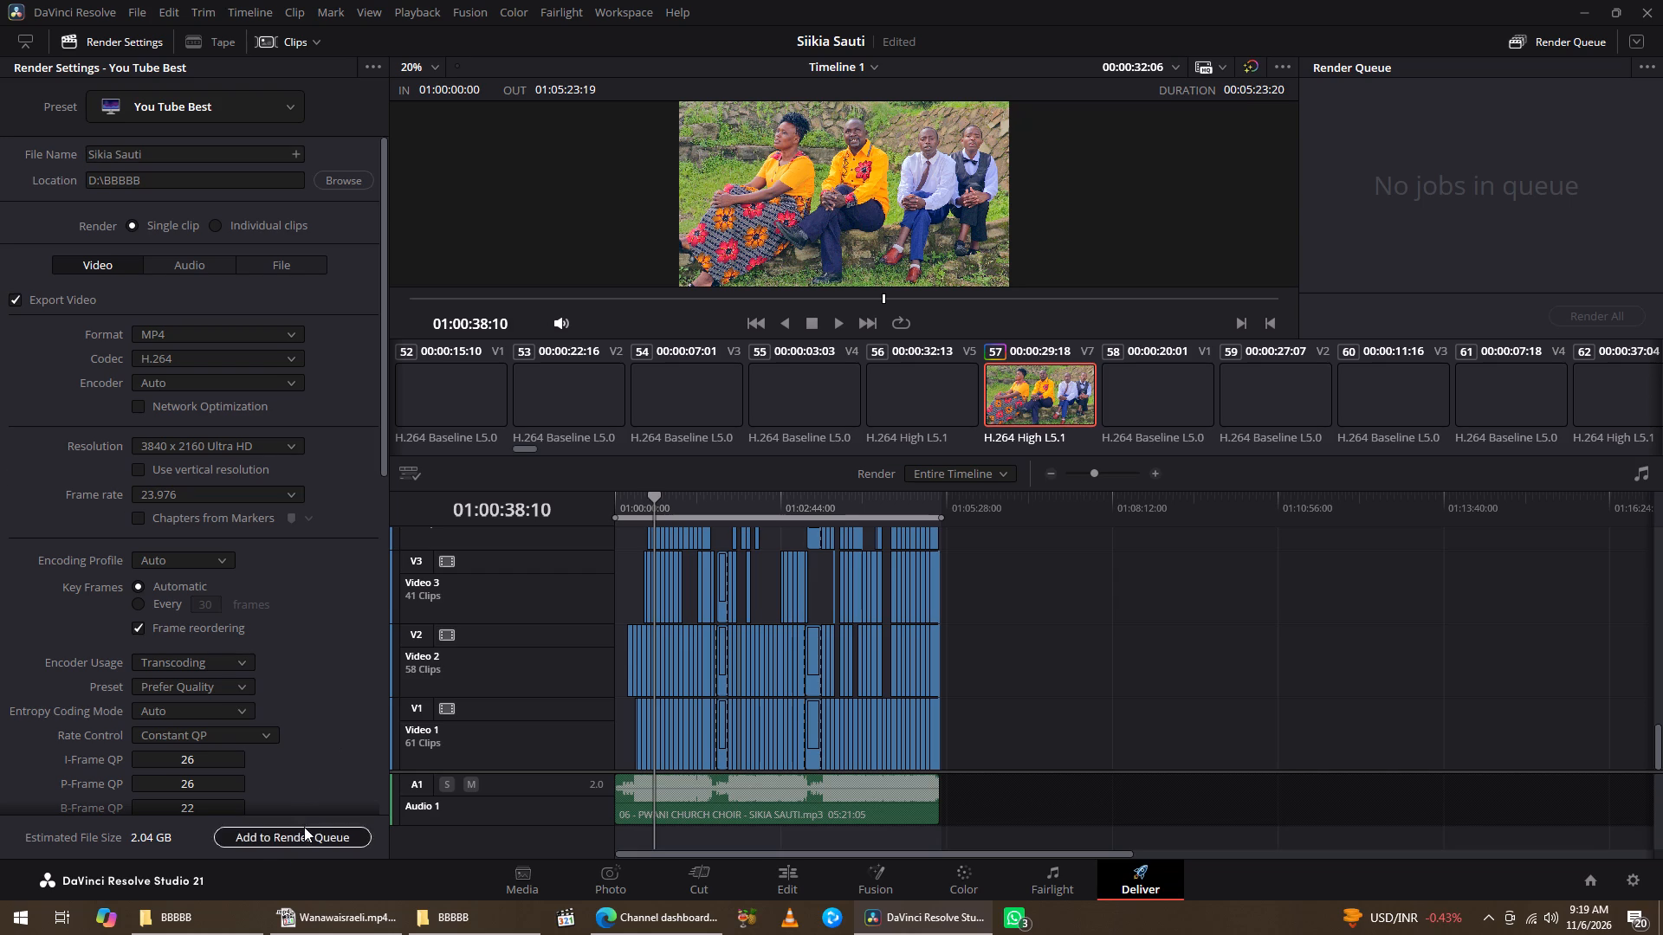
pyautogui.click(1592, 316)
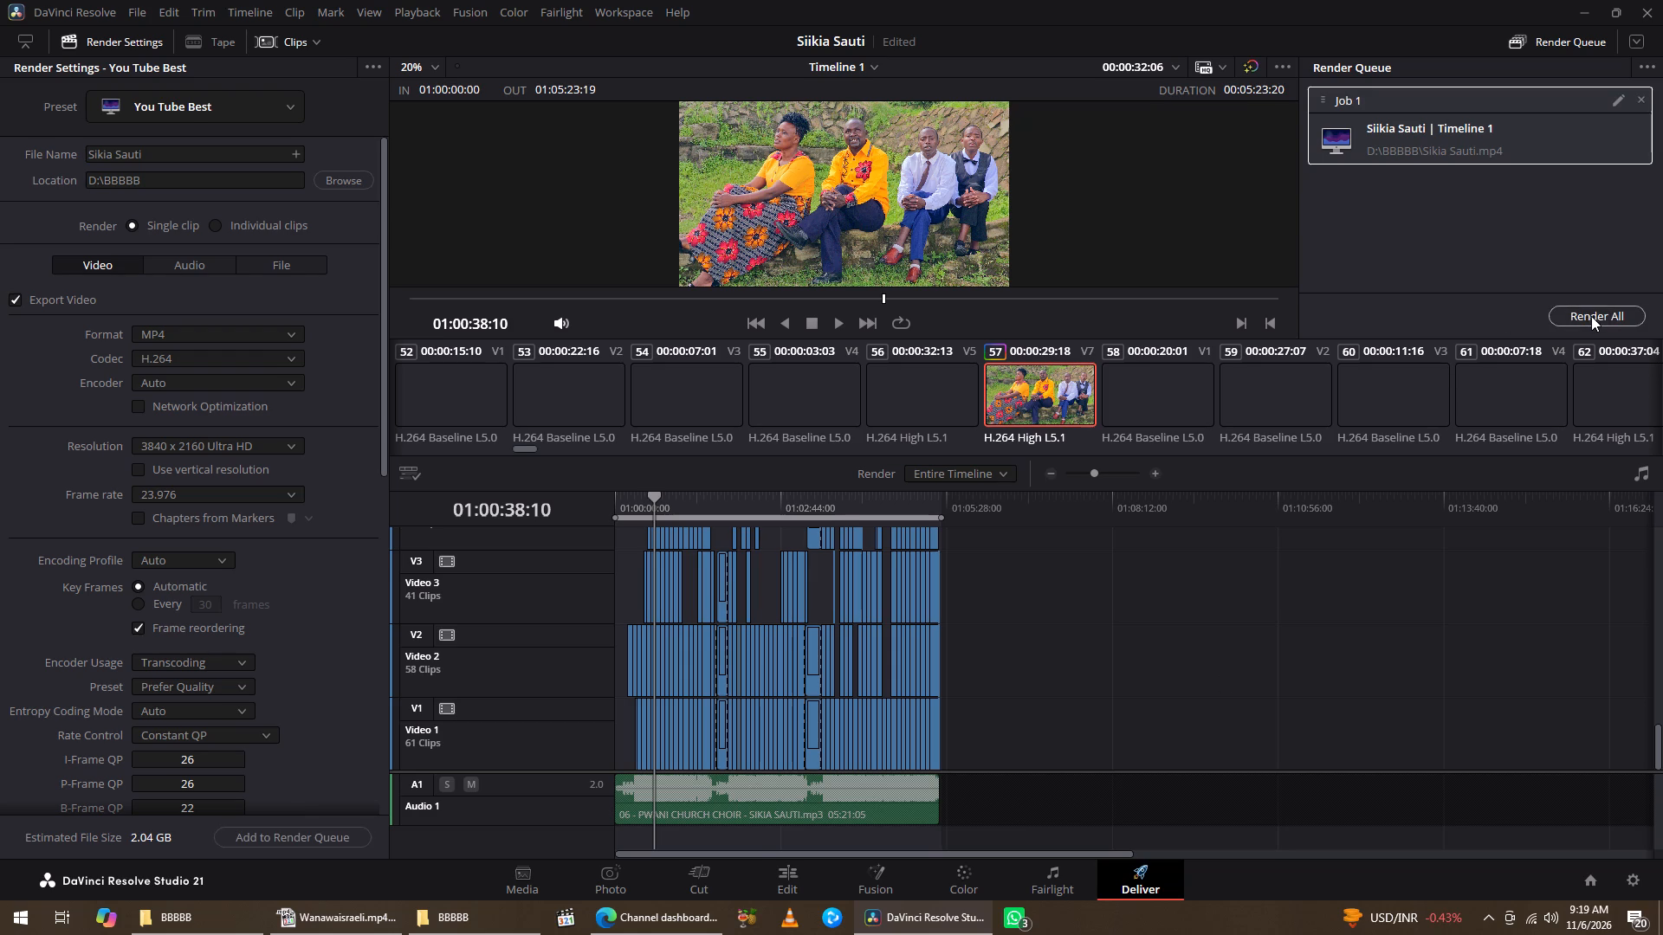
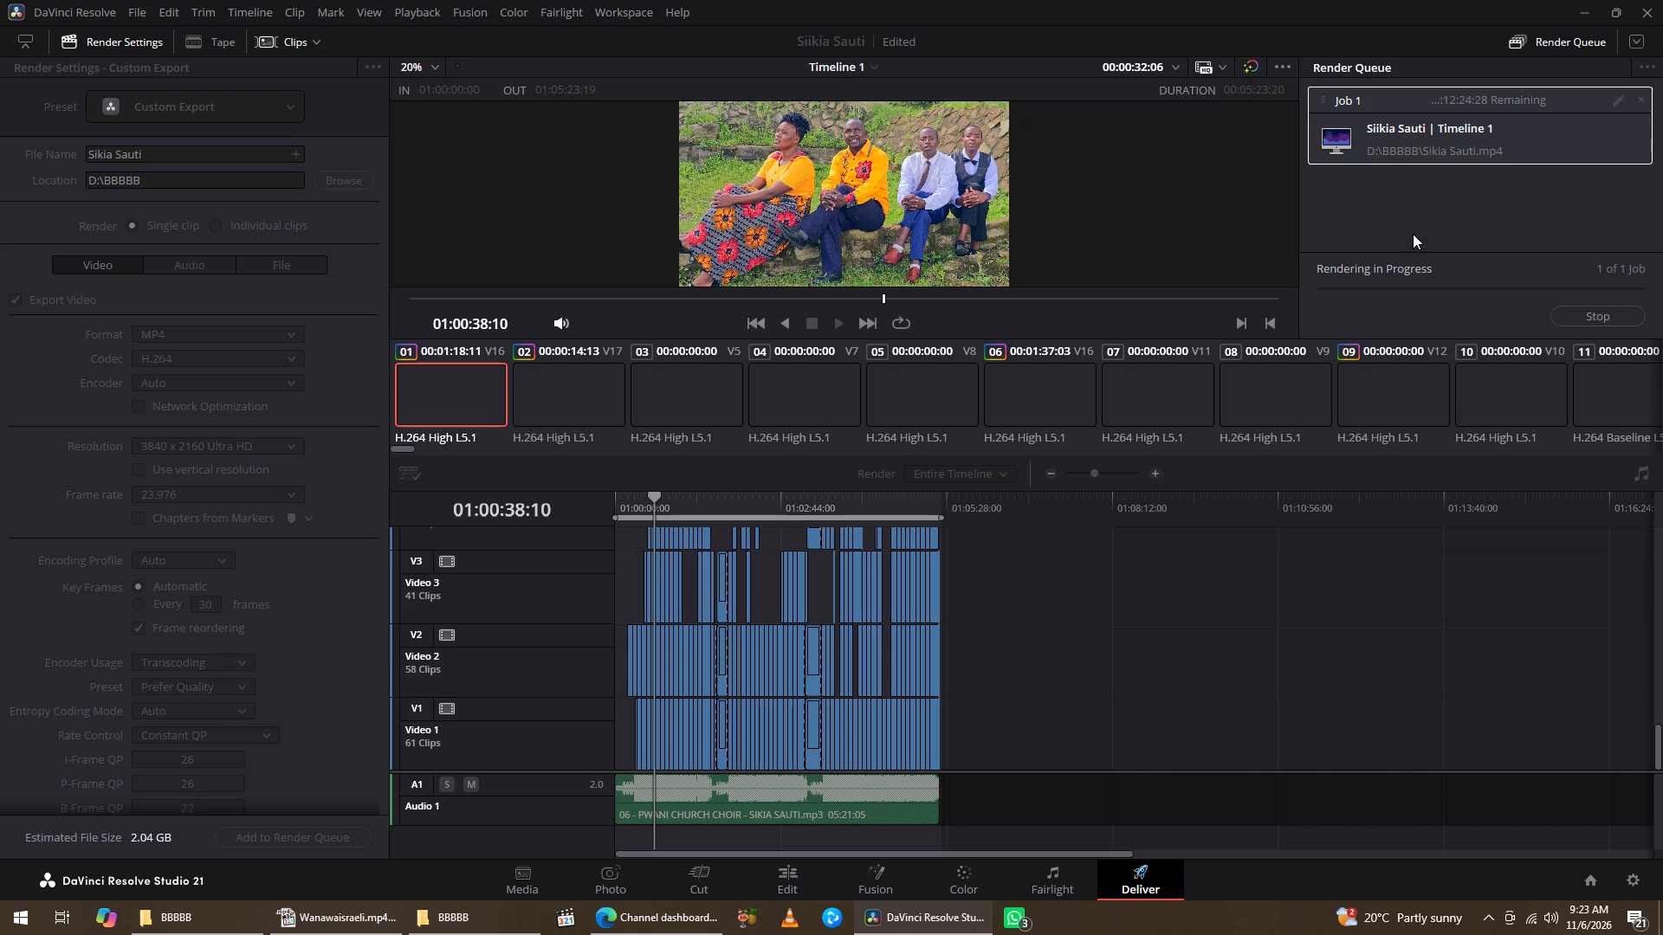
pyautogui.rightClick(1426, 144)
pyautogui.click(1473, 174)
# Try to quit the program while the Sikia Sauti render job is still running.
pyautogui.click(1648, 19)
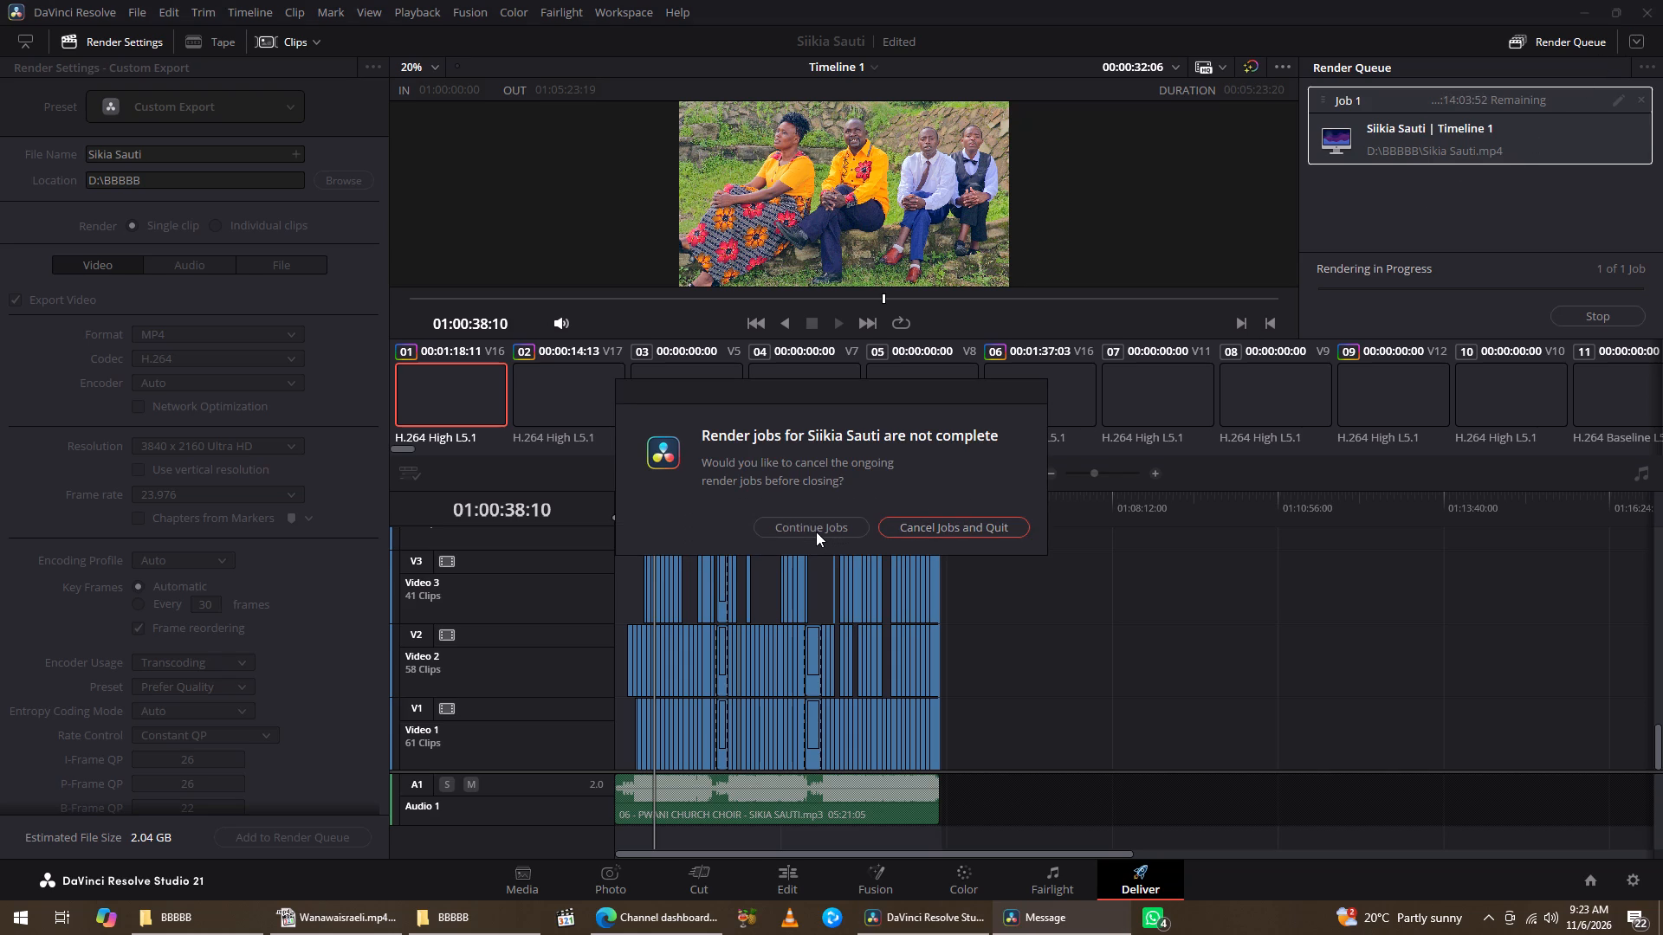
# Cancel the running render job and quit, saving the changes to the Siikia Sauti project.
pyautogui.click(942, 529)
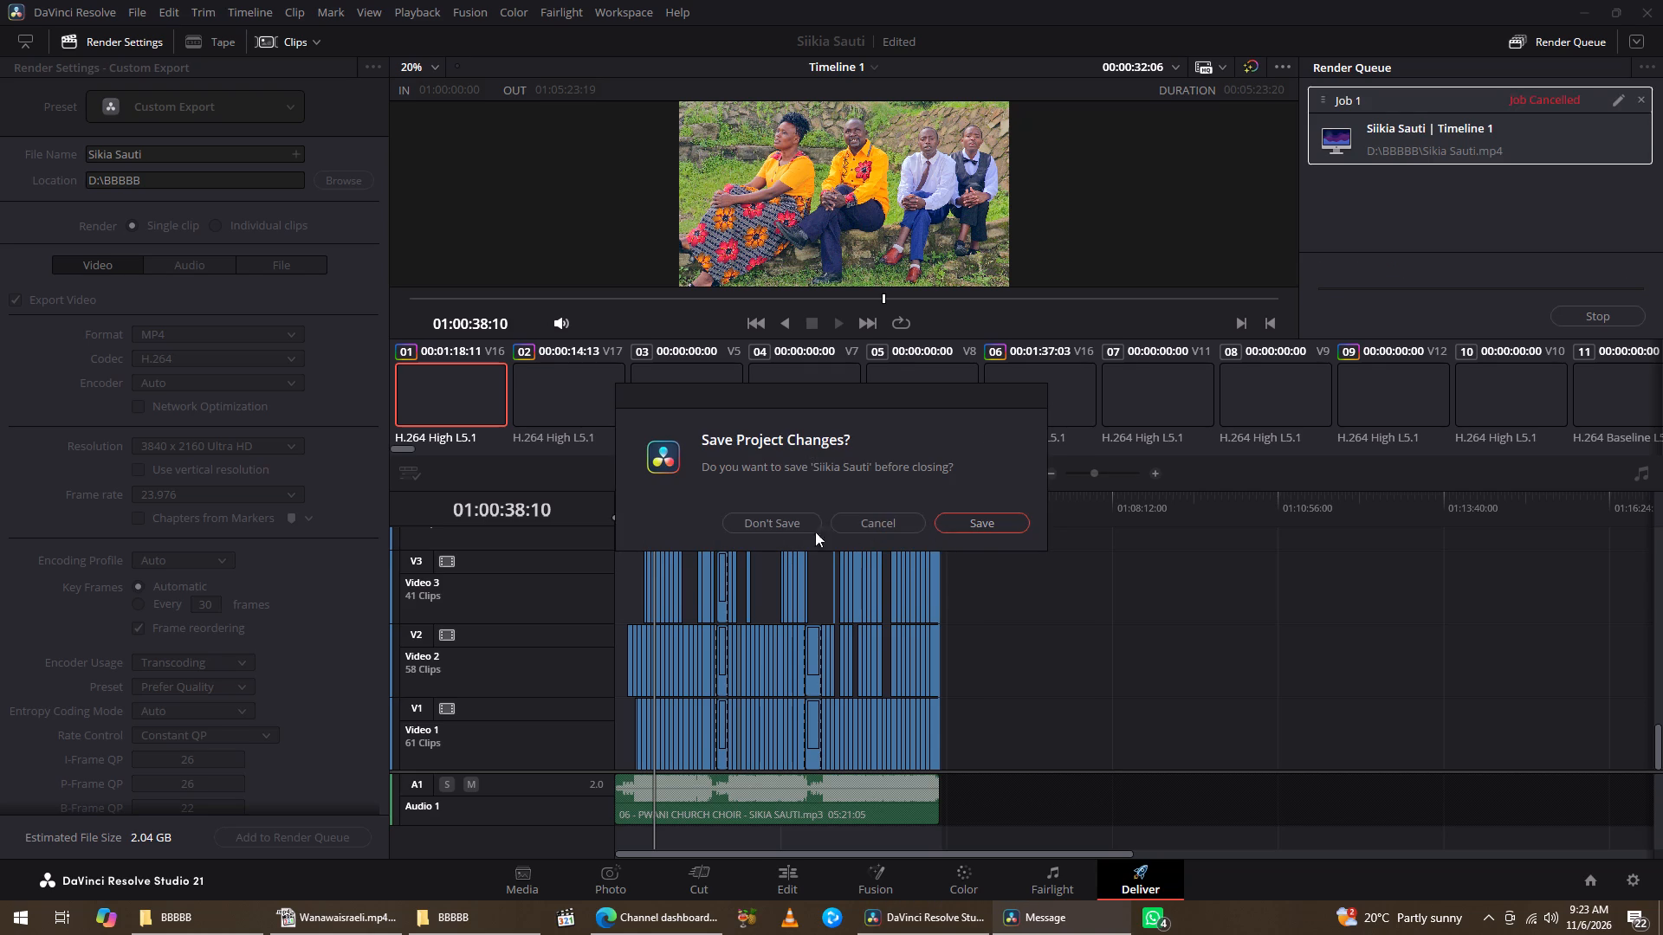
pyautogui.click(991, 521)
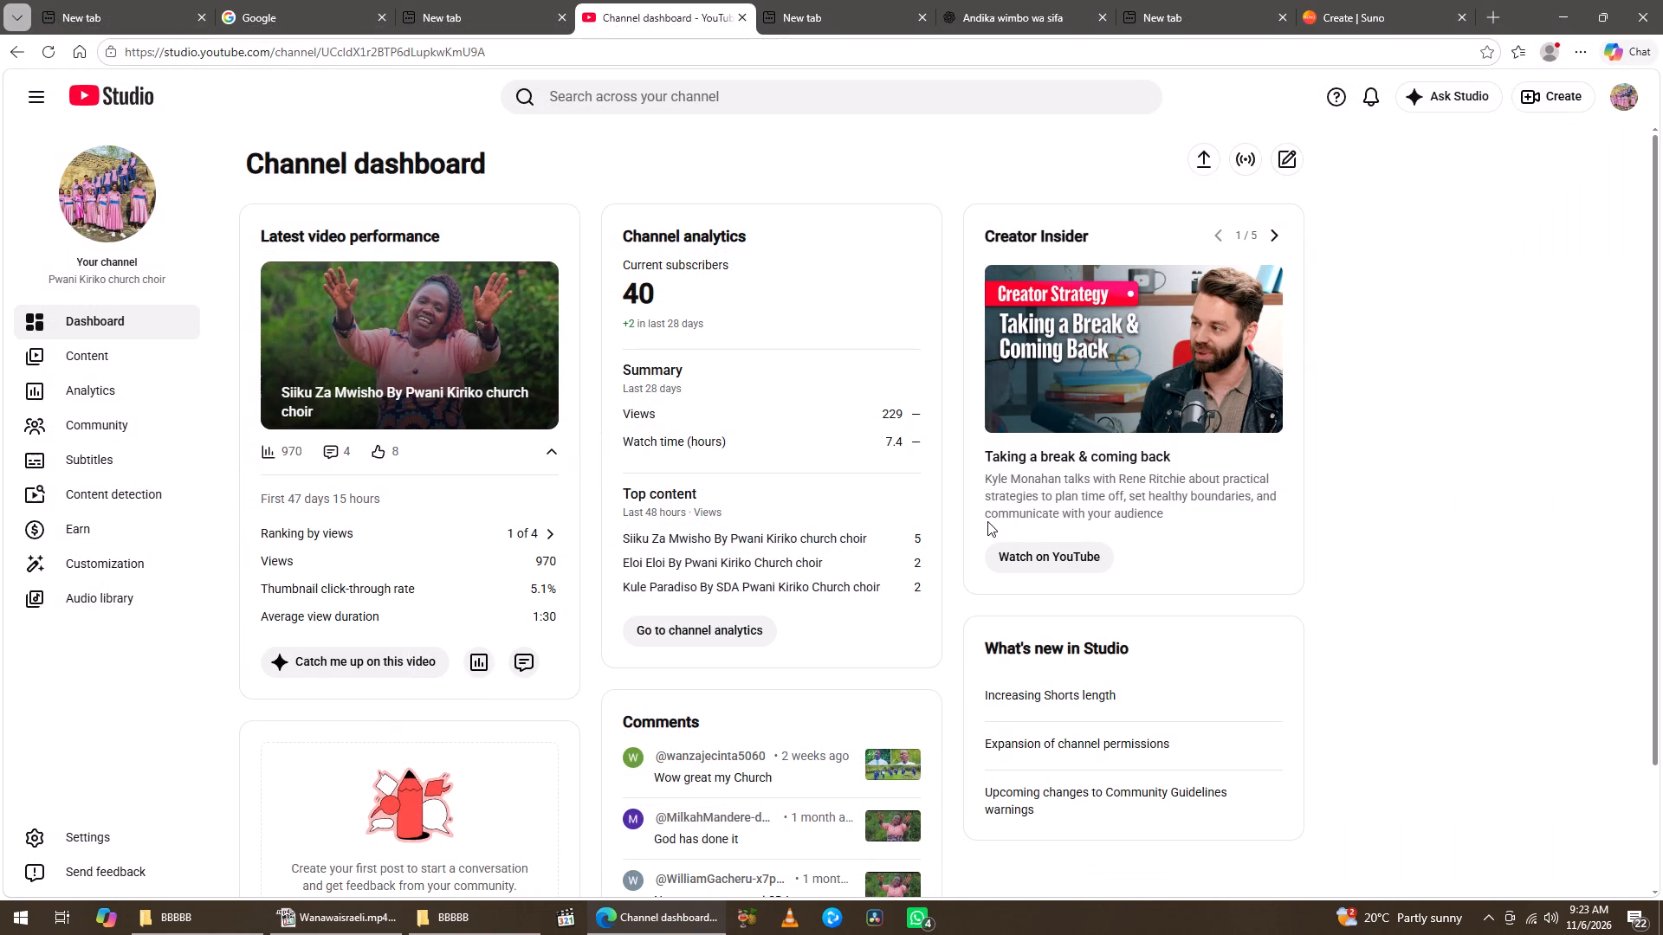
# Minimize the browser and the front BBBBB folder window to reach the other BBBBB folder window behind them.
pyautogui.click(1573, 1)
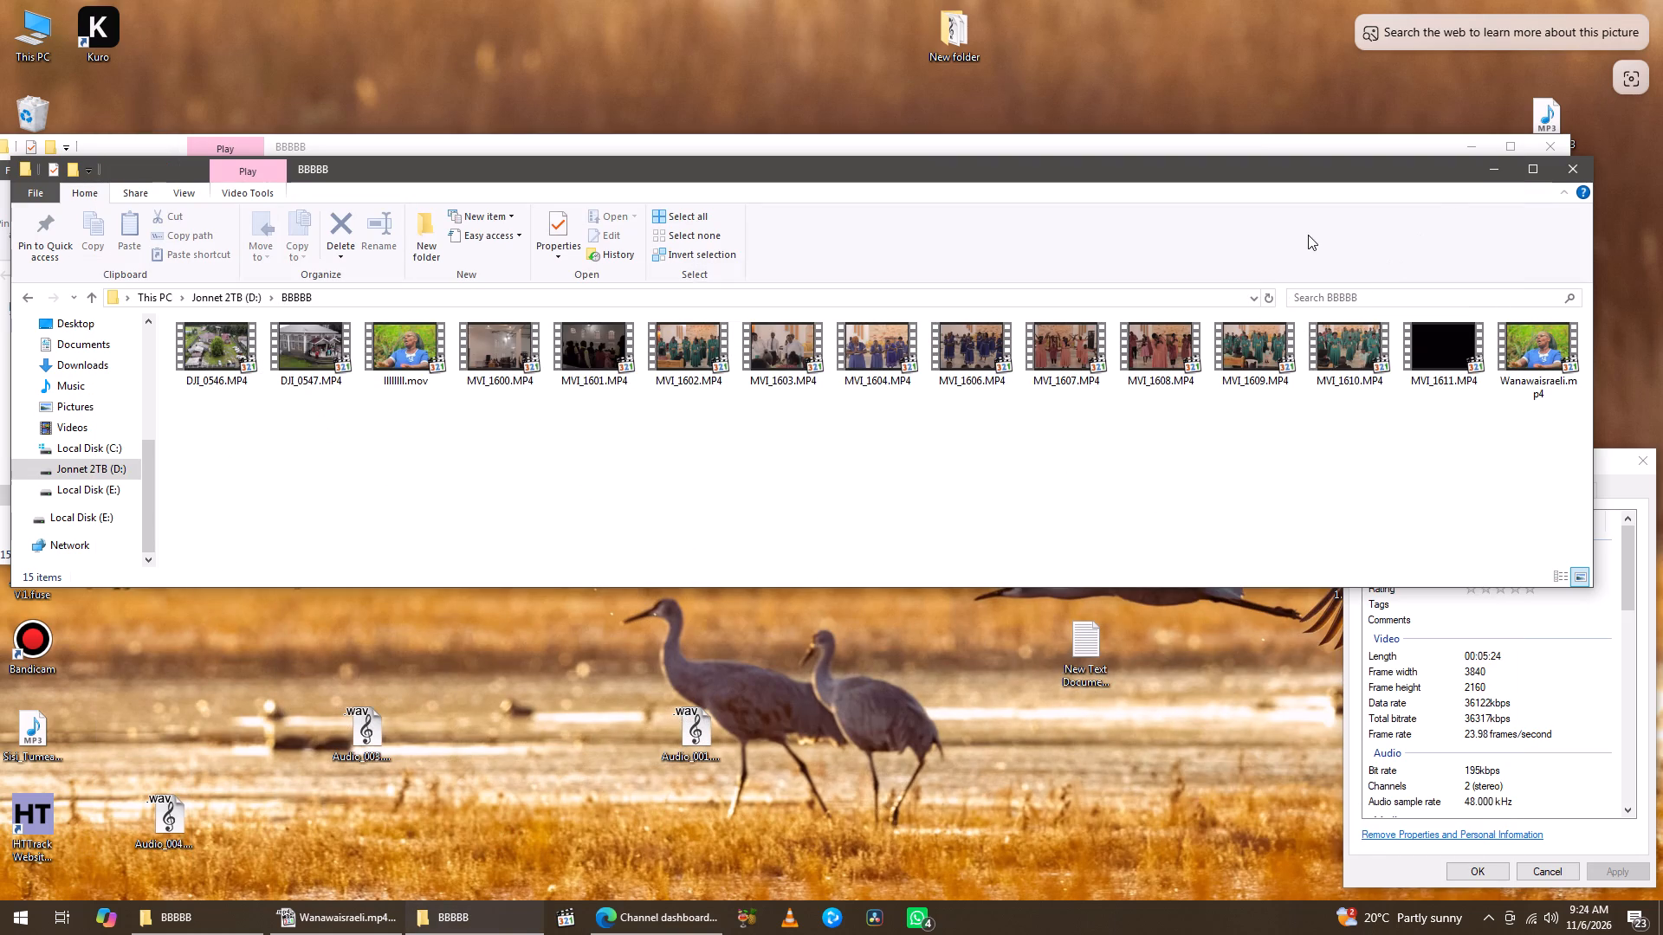
pyautogui.moveTo(1111, 170); pyautogui.dragTo(1063, 350)
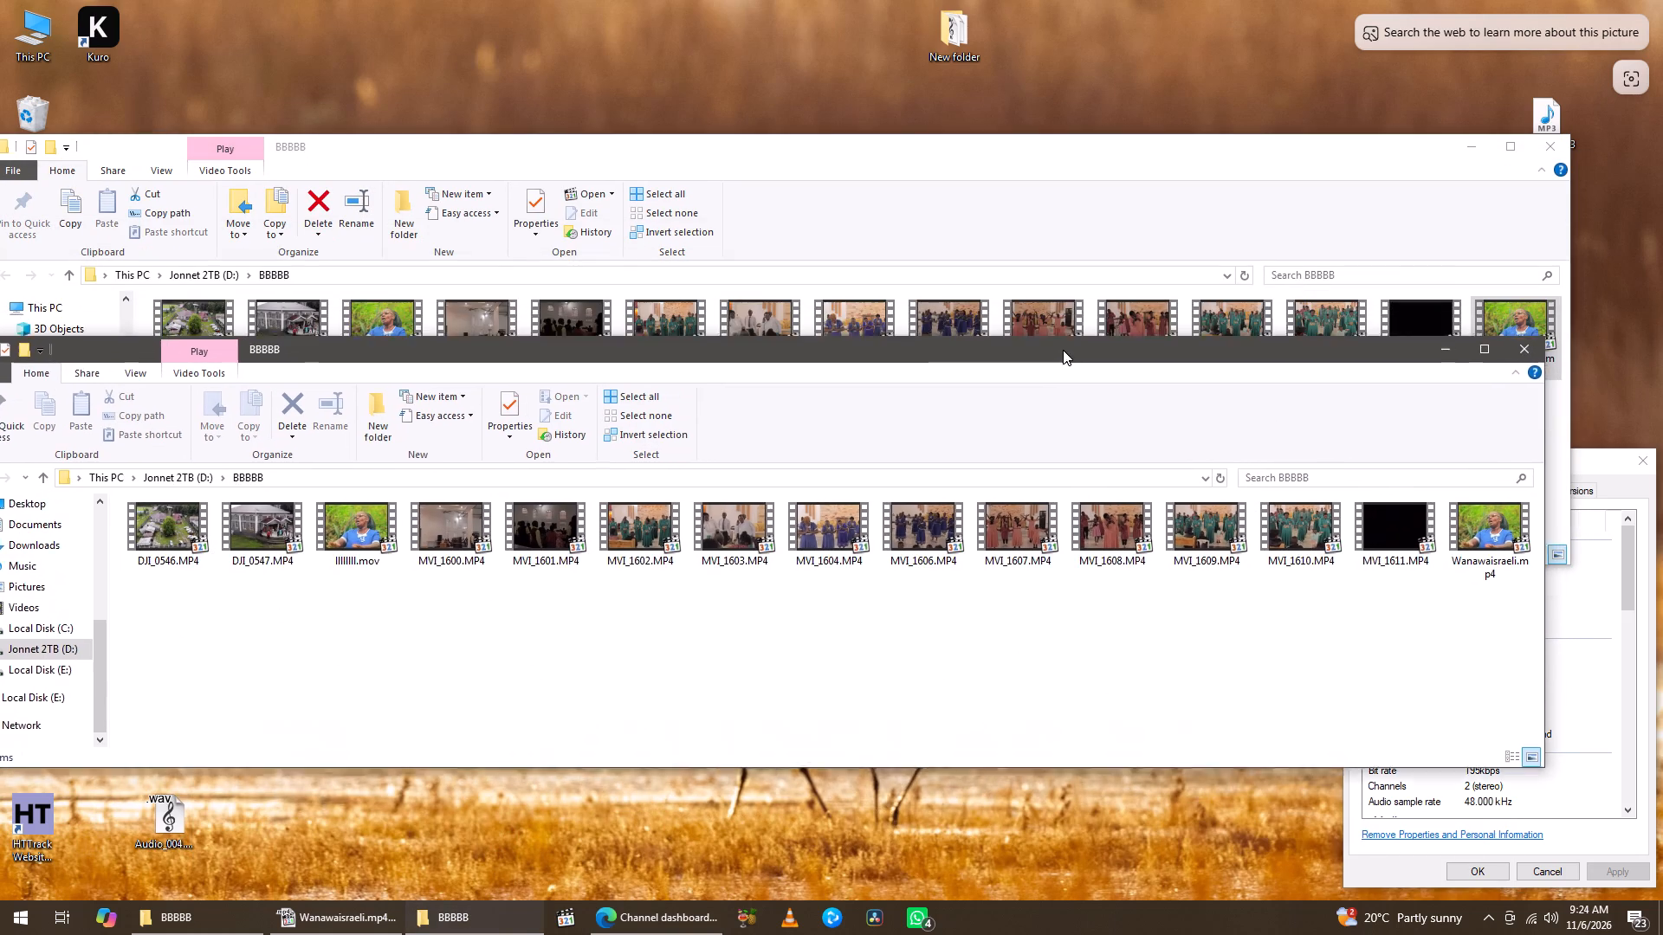
pyautogui.moveTo(1063, 350); pyautogui.dragTo(1039, 234)
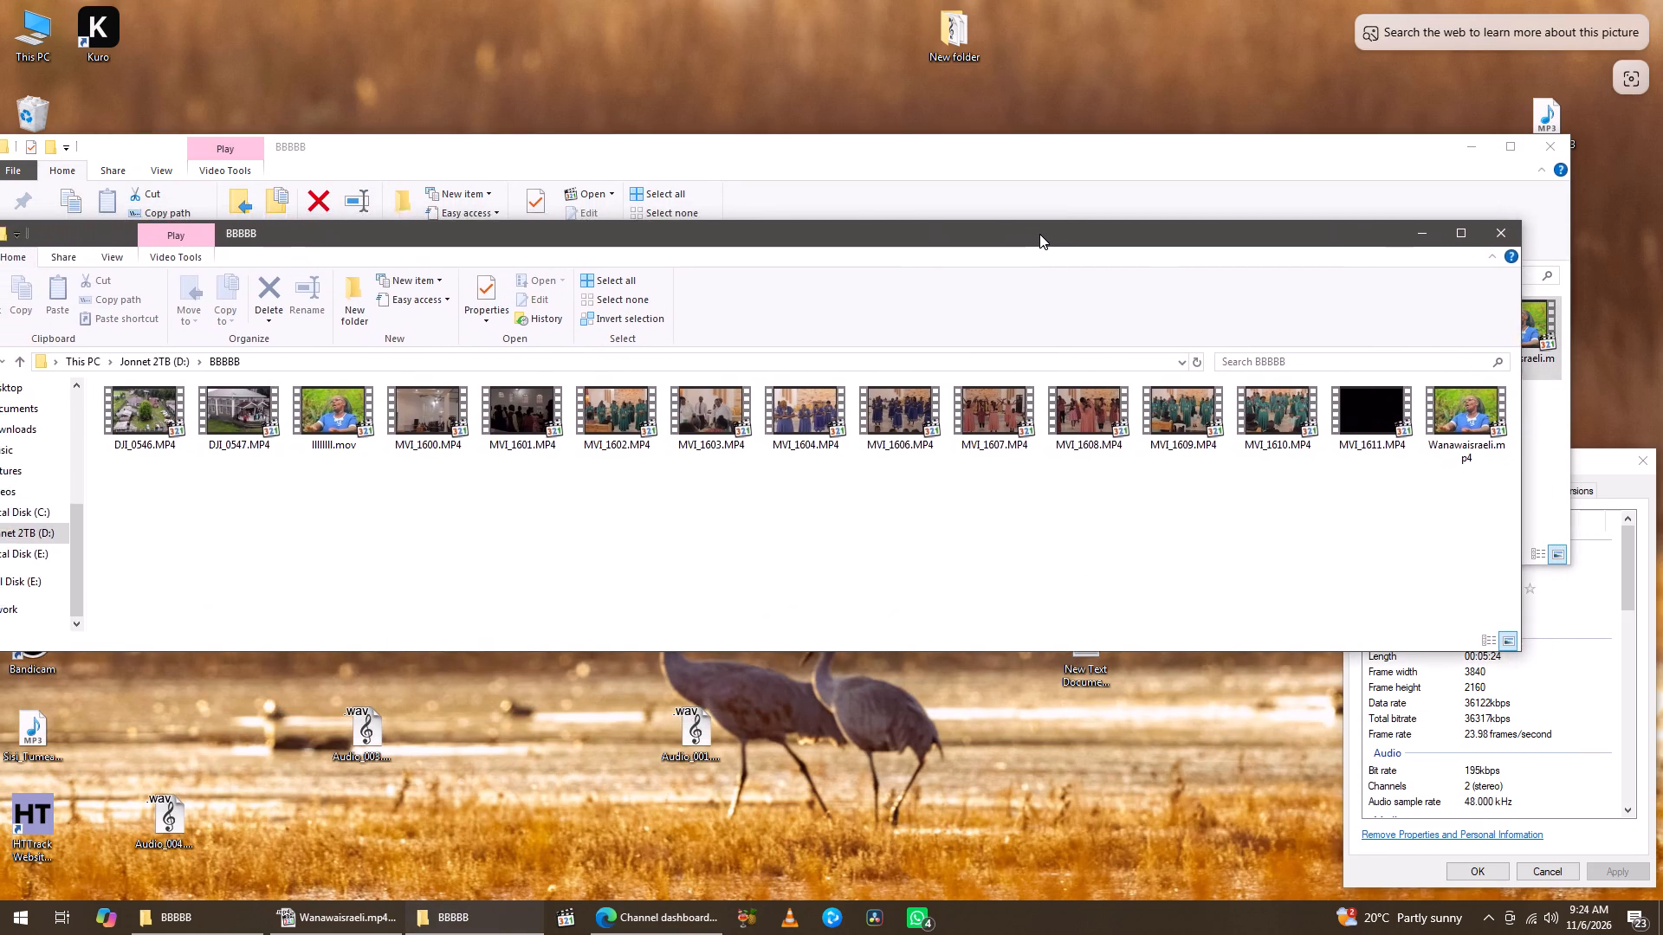
pyautogui.moveTo(1039, 234); pyautogui.dragTo(878, 384)
pyautogui.click(1262, 387)
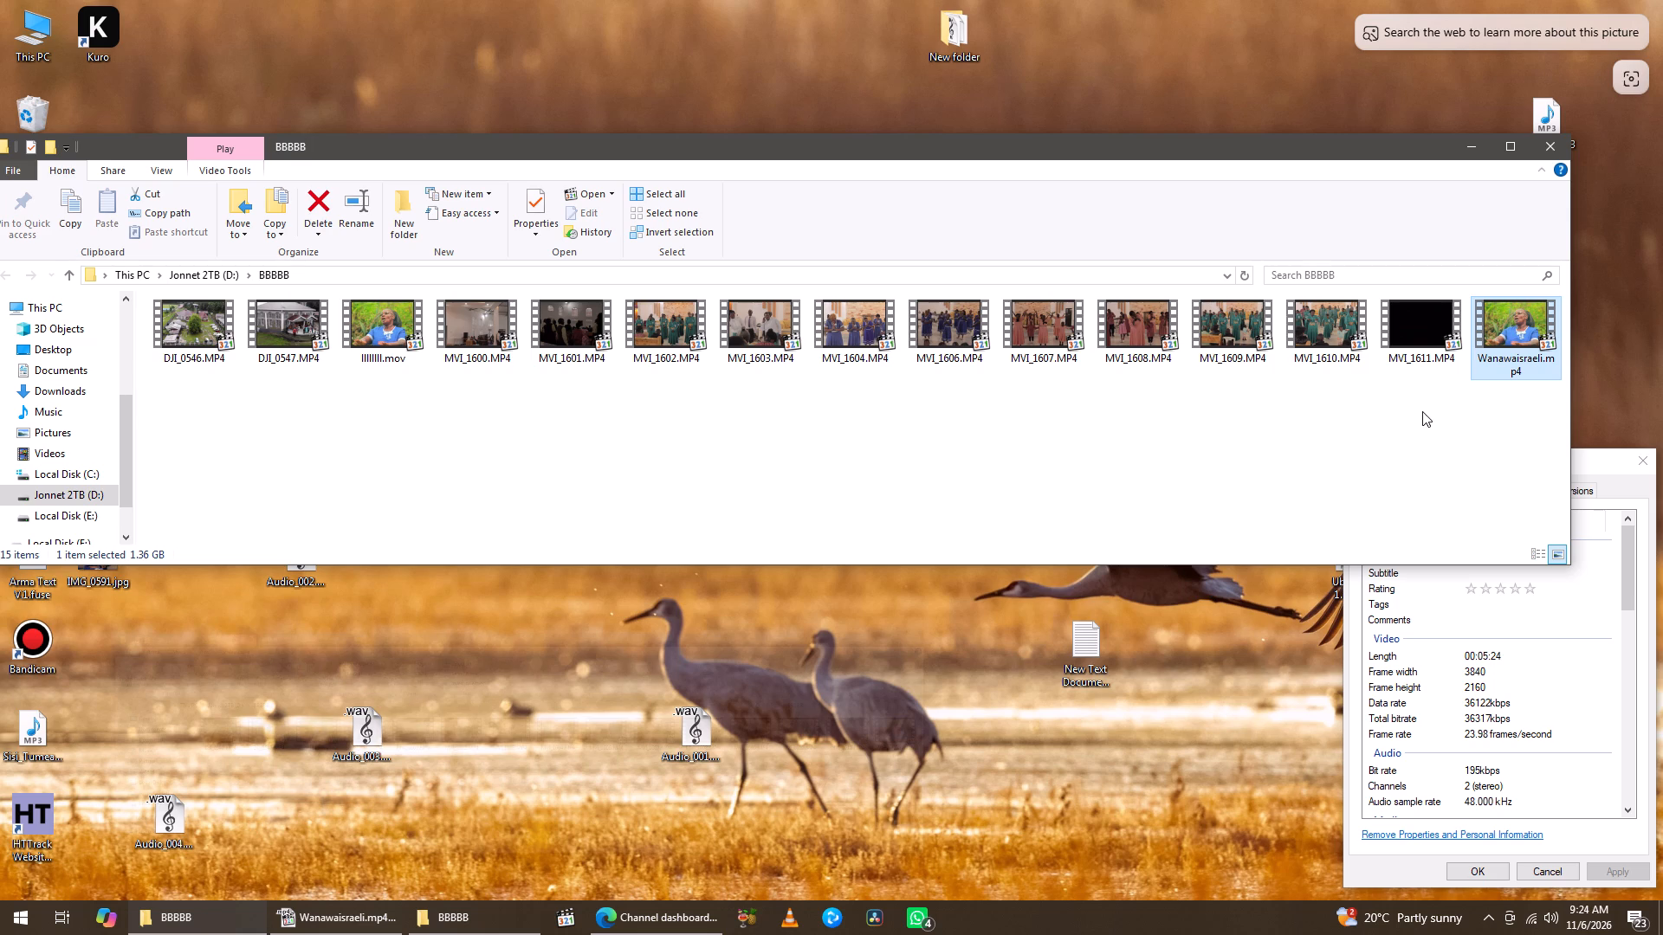
# Open the video Wanawaisraeli.mp4 from the BBBBB folder for playback in Media Player Classic.
pyautogui.click(1509, 331)
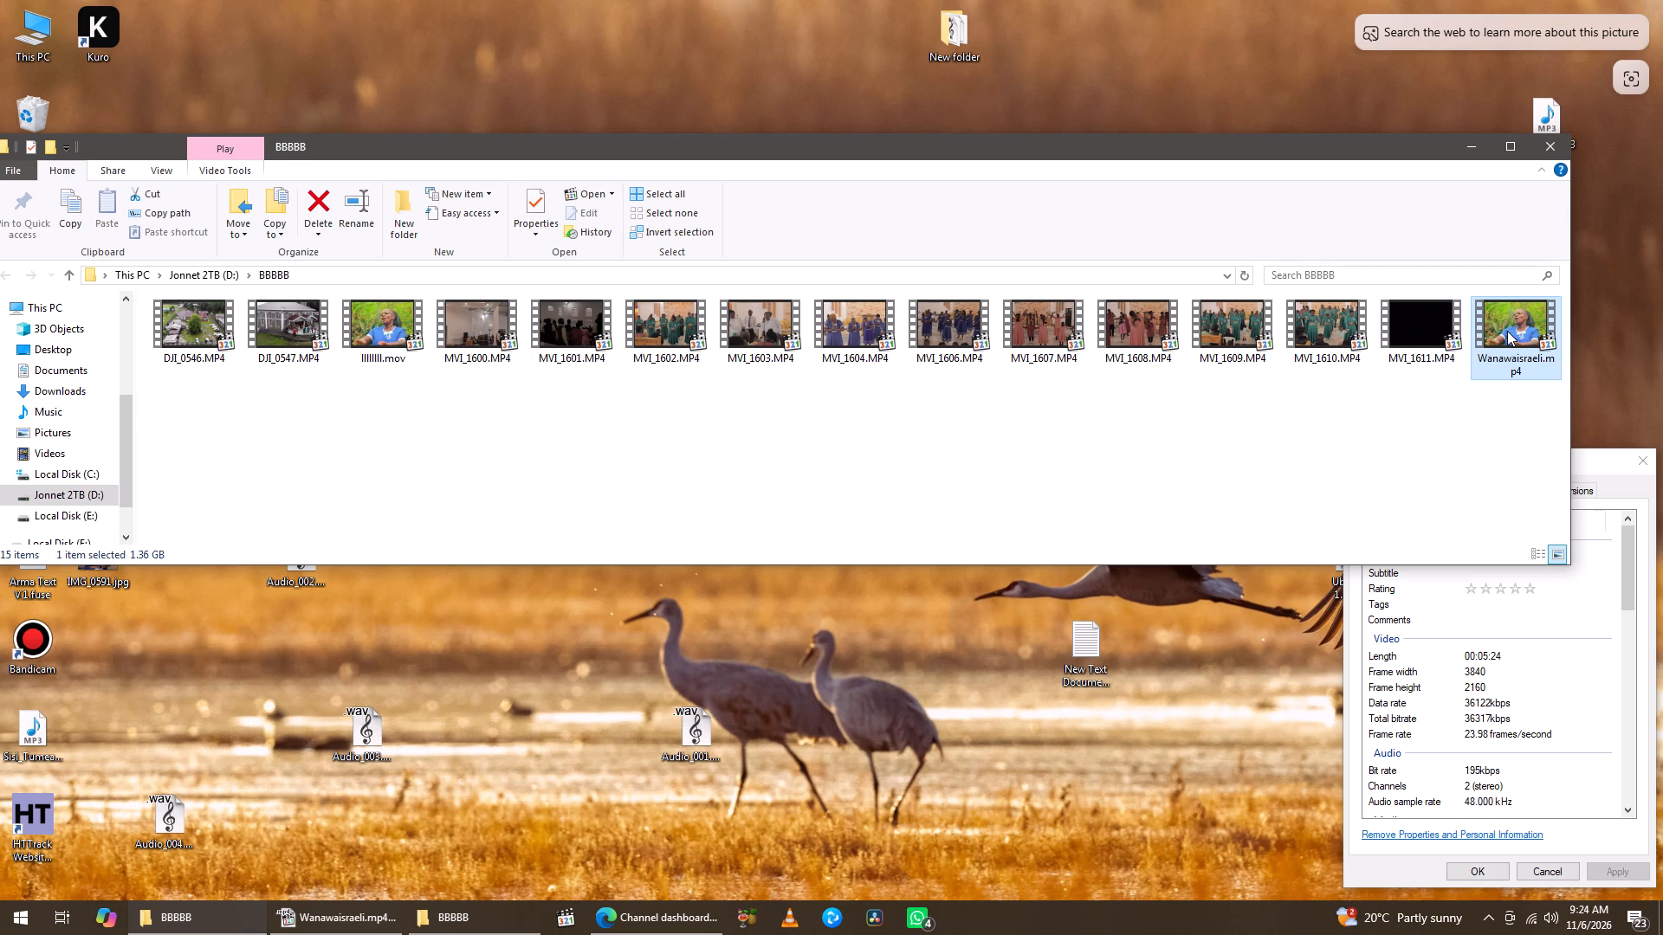
pyautogui.tripleClick(1507, 331)
pyautogui.click(1508, 331)
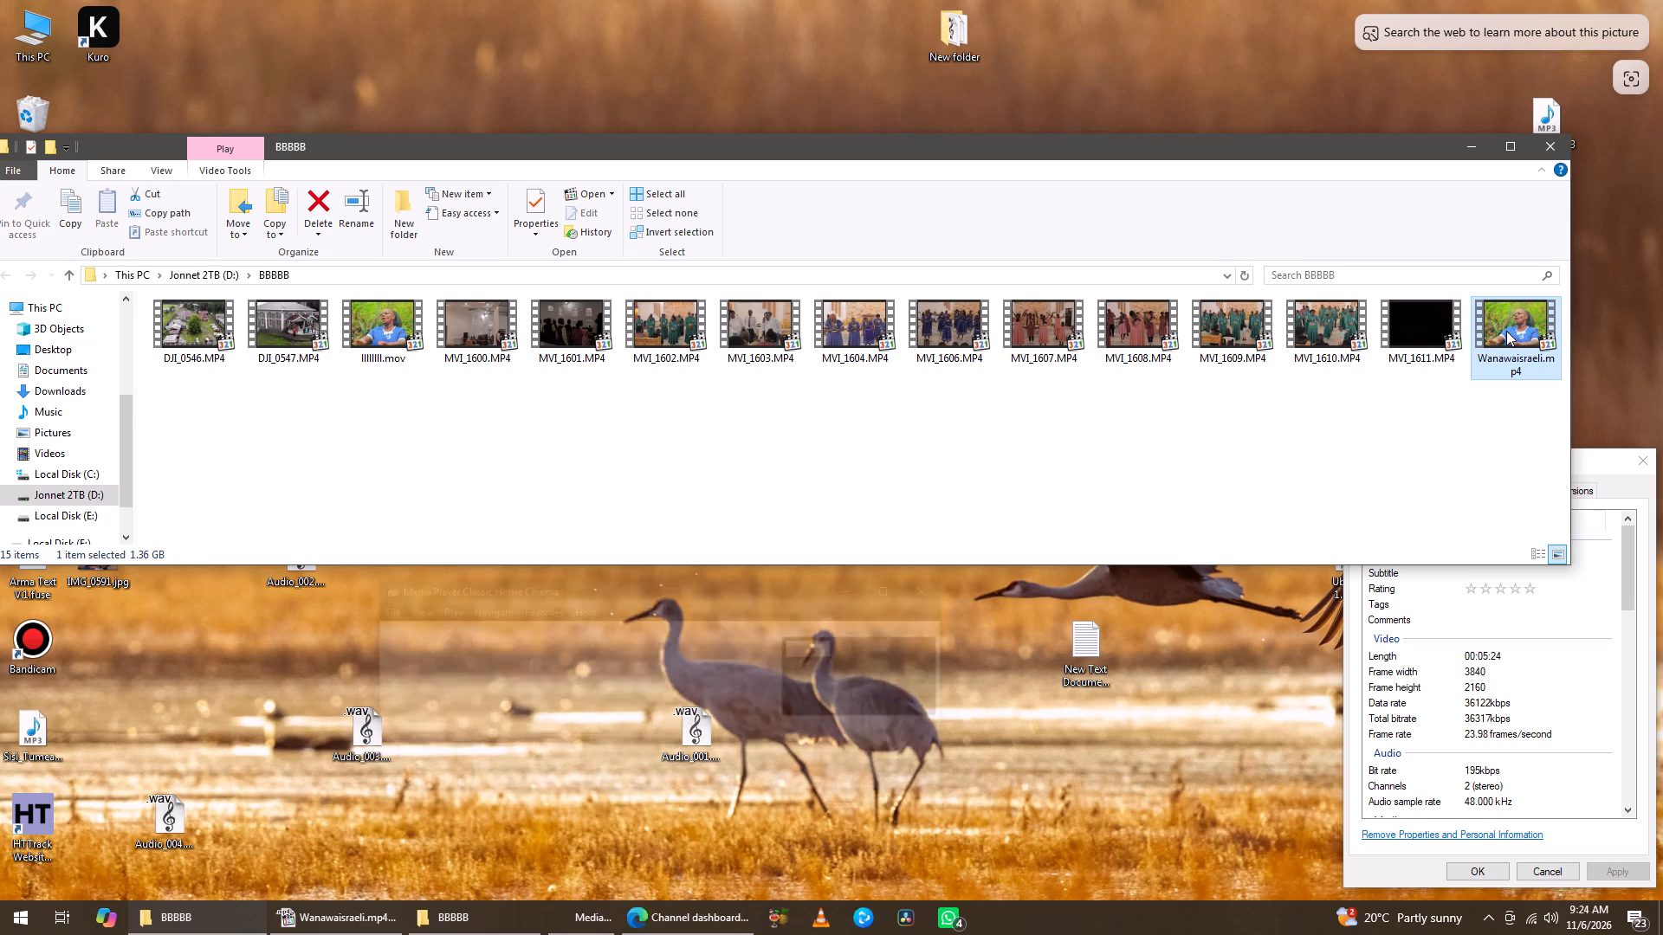
# Switch to WhatsApp.
pyautogui.click(1008, 928)
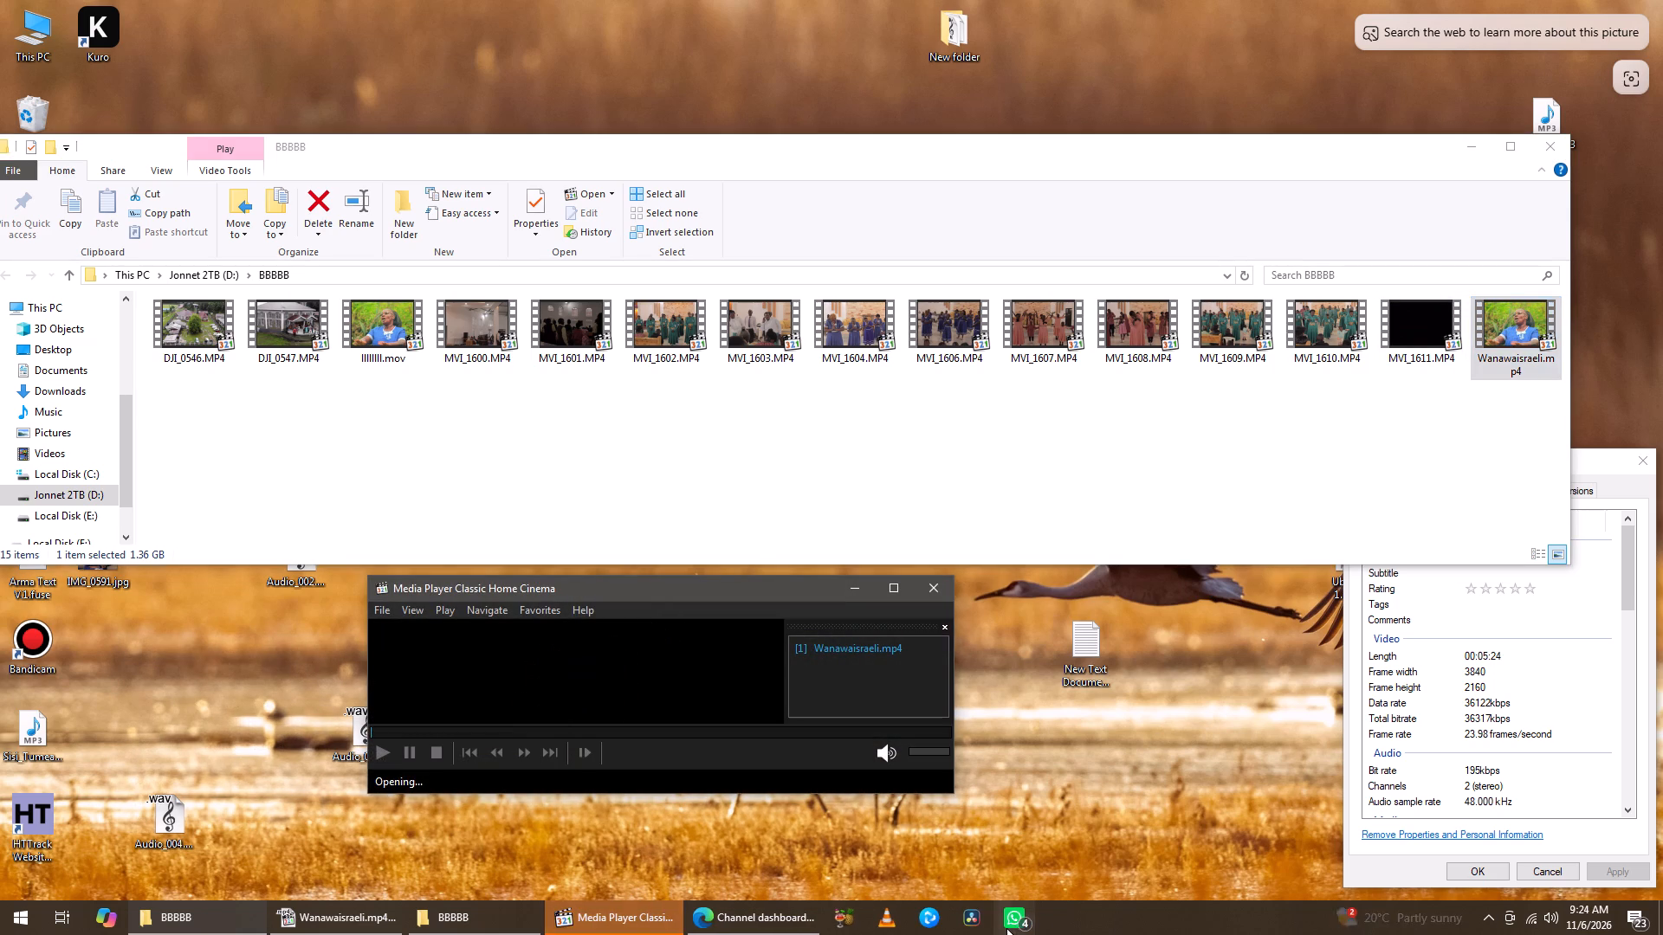